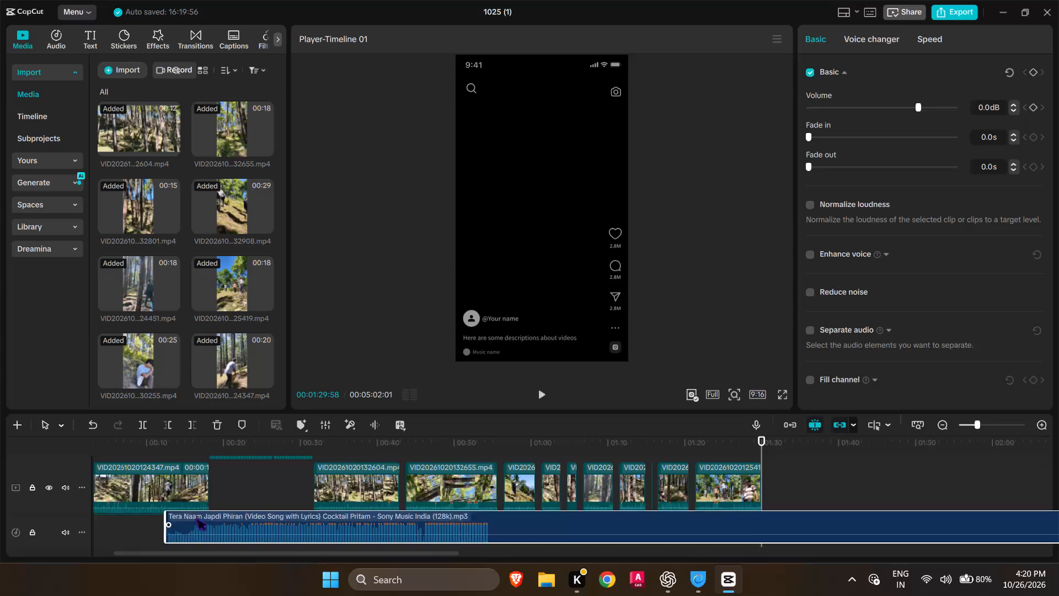
Move the "Tera Naam Japdi Phiran" song clip to the very start of the timeline.
drag(809, 466, 915, 447)
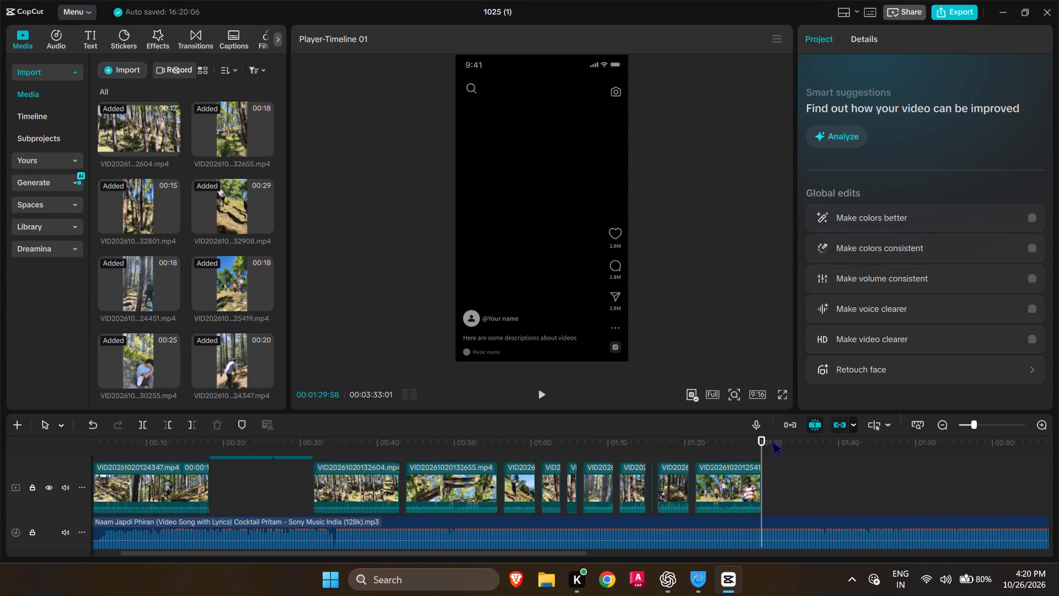
drag(767, 441, 0, 446)
drag(254, 525, 213, 520)
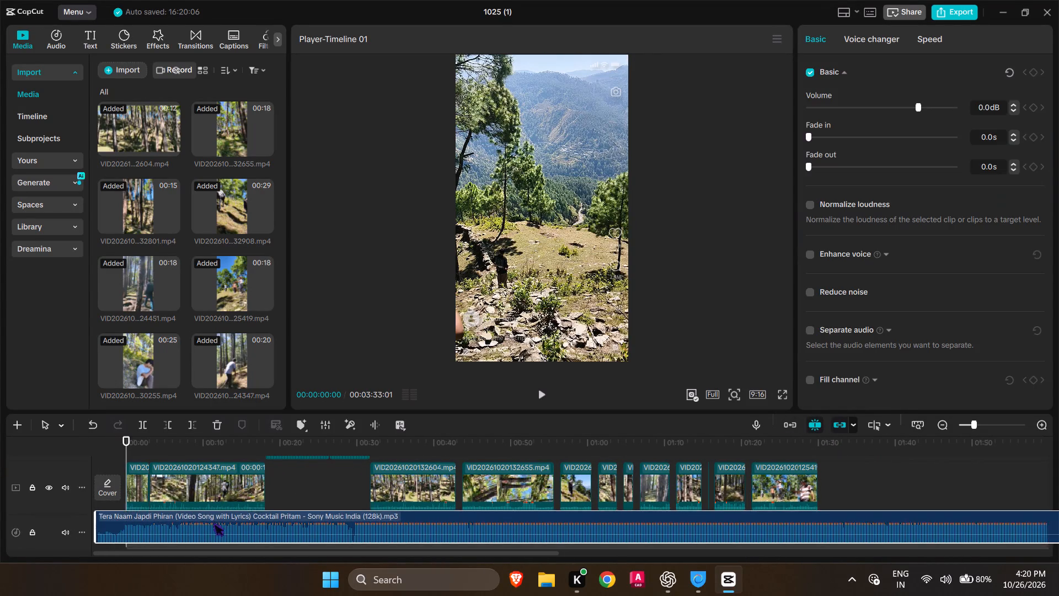
drag(213, 520, 213, 523)
Play and skim the timeline from the start to examine how the song fits the clips up to the break near 33 seconds.
key(space)
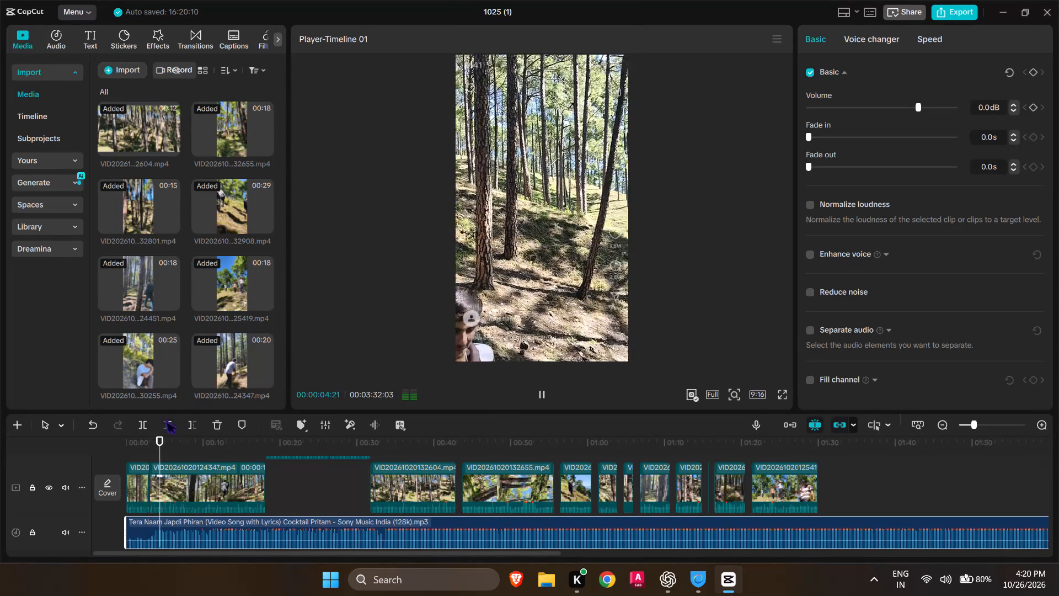
drag(183, 443, 186, 446)
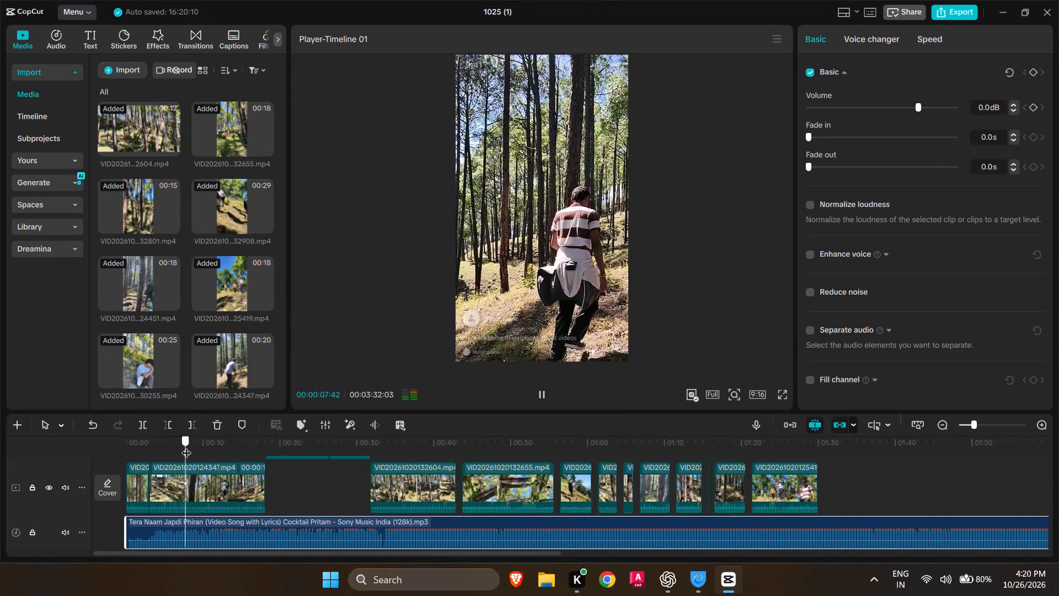
drag(186, 446, 210, 454)
key(space)
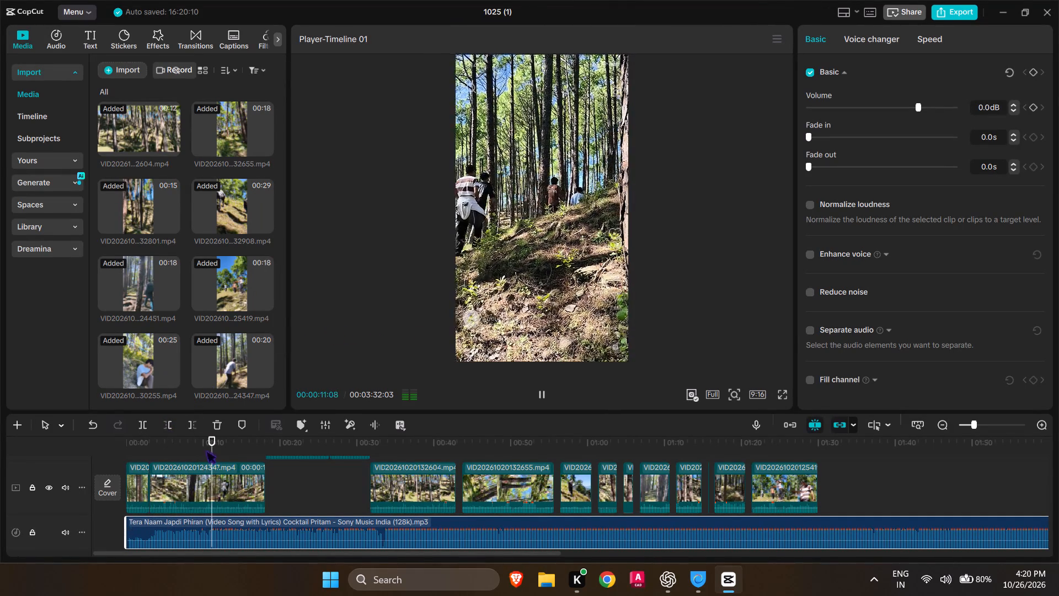
drag(227, 445, 237, 451)
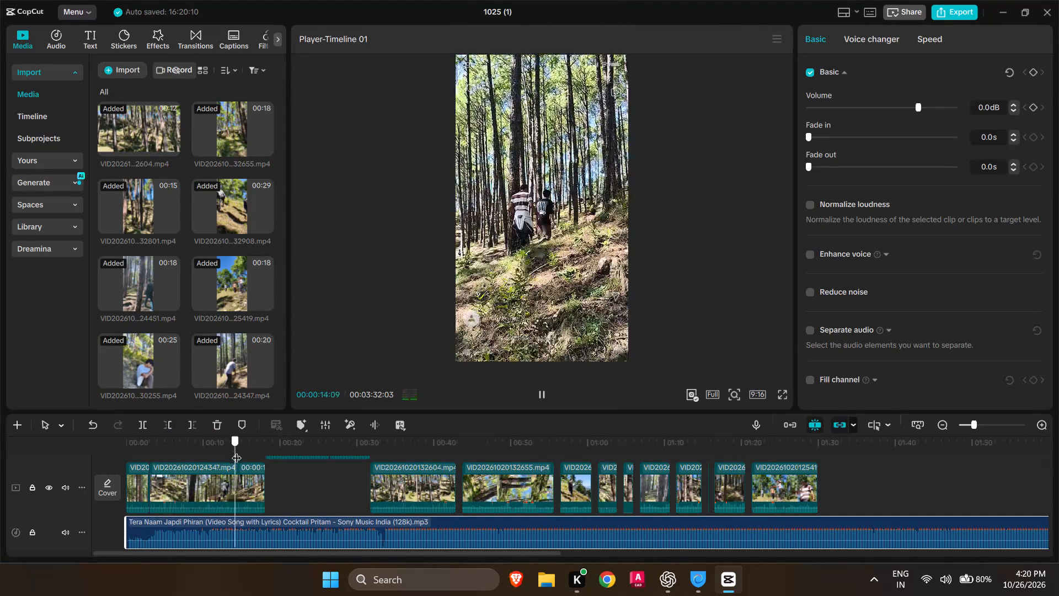
drag(237, 451, 259, 459)
key(space)
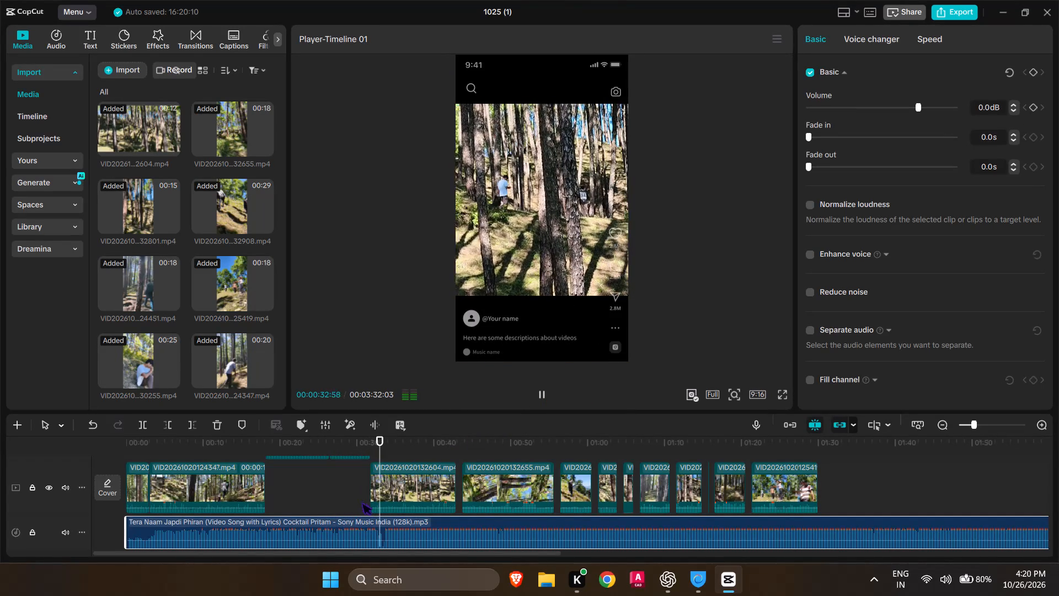
key(space)
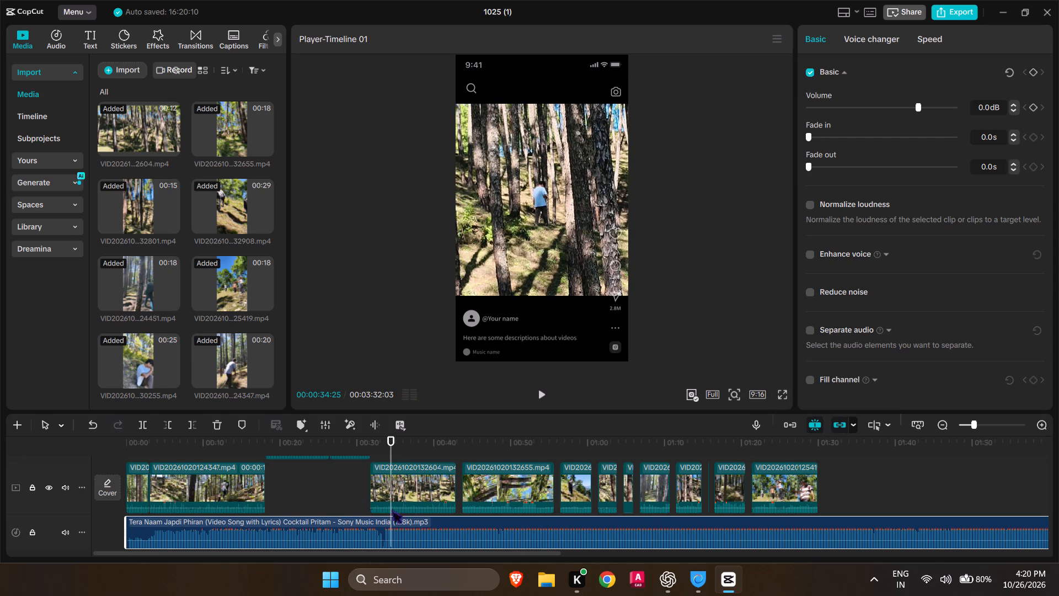
drag(391, 449, 382, 450)
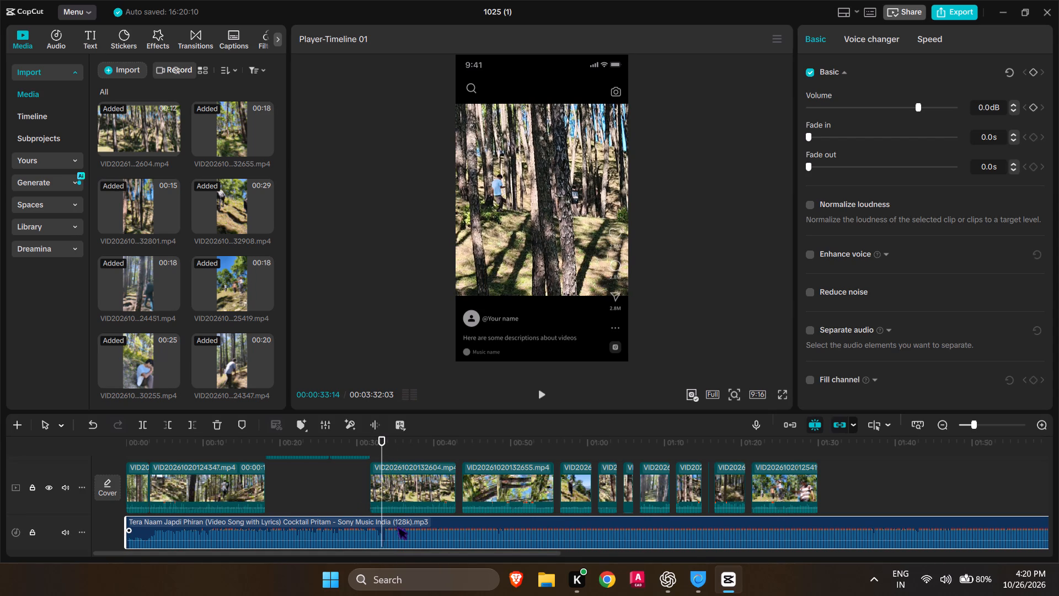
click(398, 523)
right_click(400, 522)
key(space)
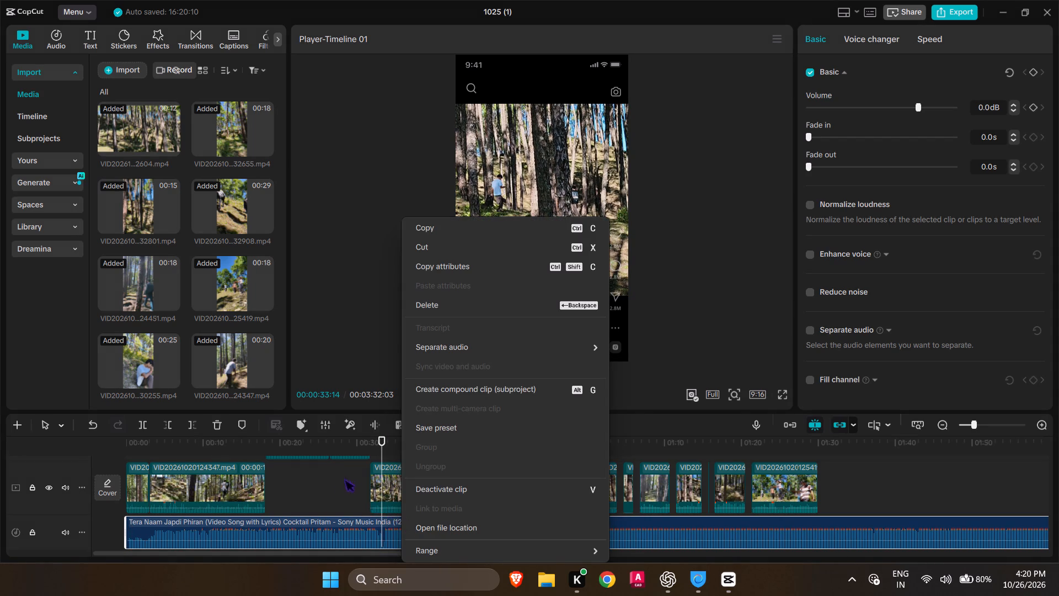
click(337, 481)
key(space)
key(space)
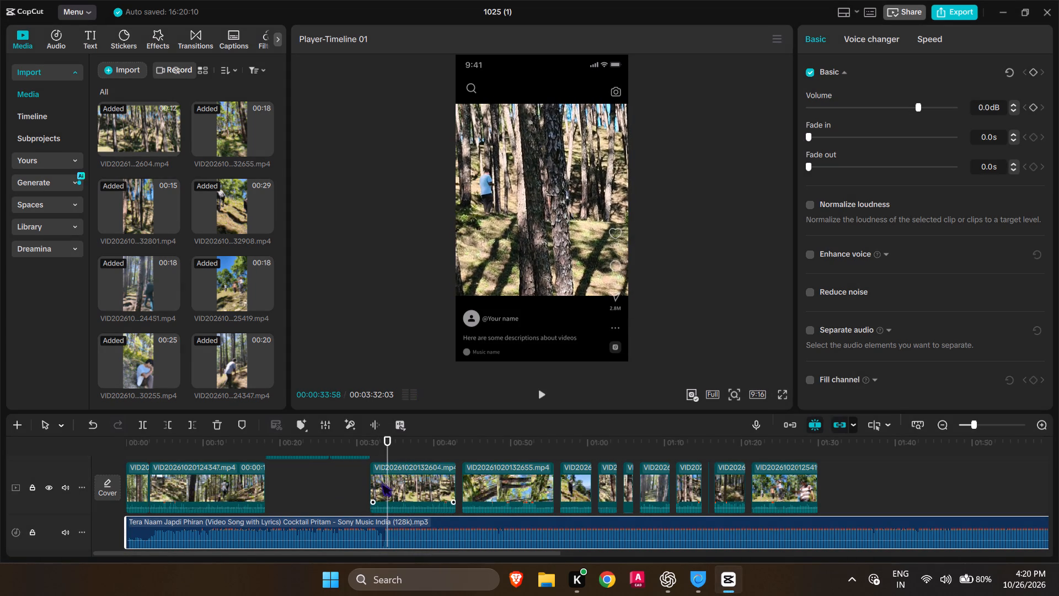
click(382, 461)
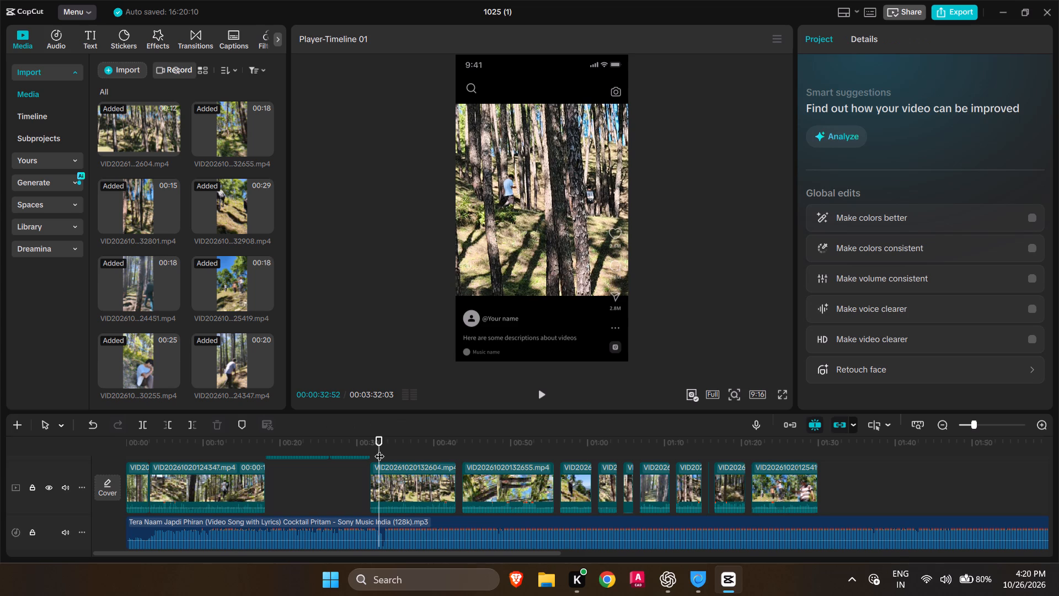
ctrl+scroll(393, 519, up, 8)
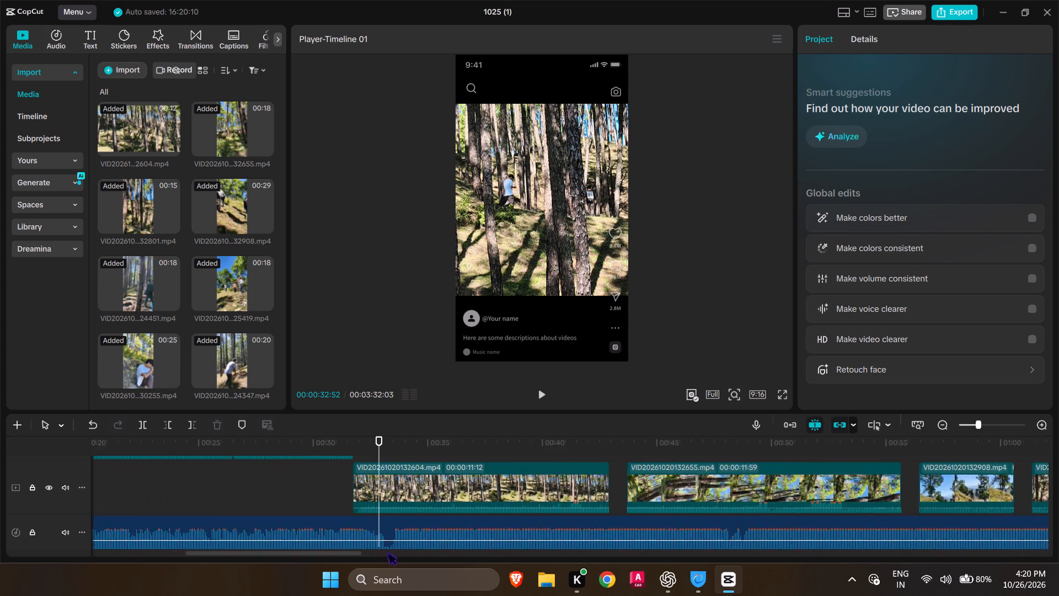
ctrl+scroll(385, 550, up, 12)
scroll(410, 519, down, 5)
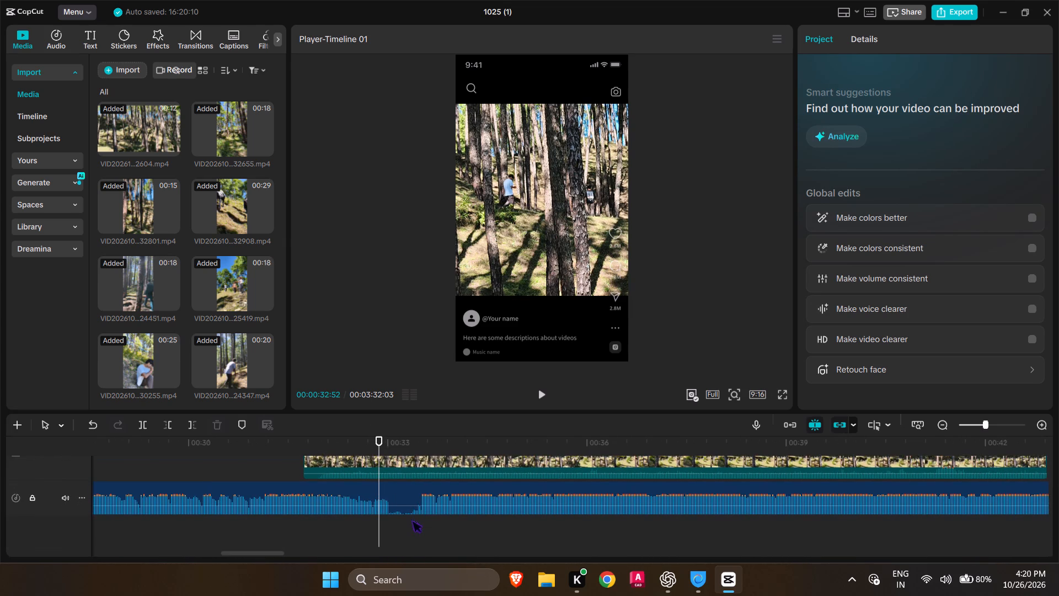
key(space)
drag(470, 431, 466, 432)
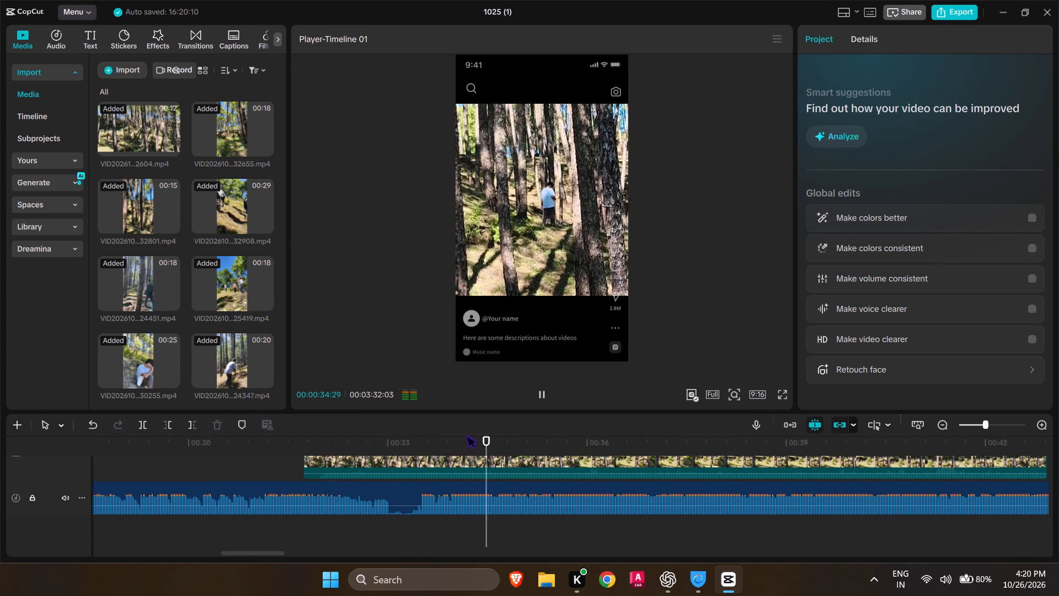
drag(466, 432, 457, 435)
drag(527, 449, 400, 462)
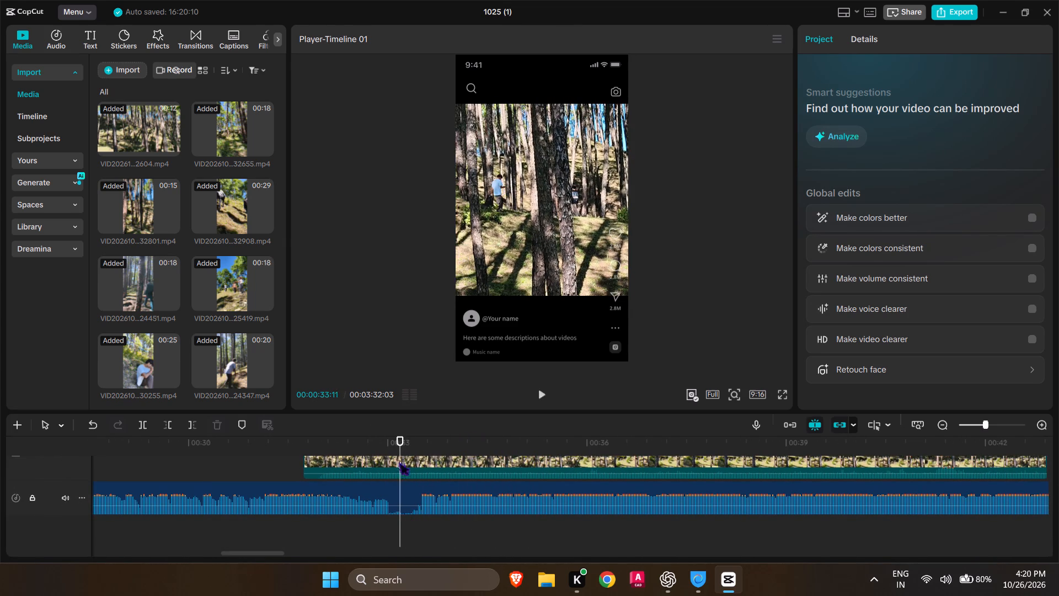
key(space)
key(space)
drag(411, 448, 405, 448)
right_click(429, 504)
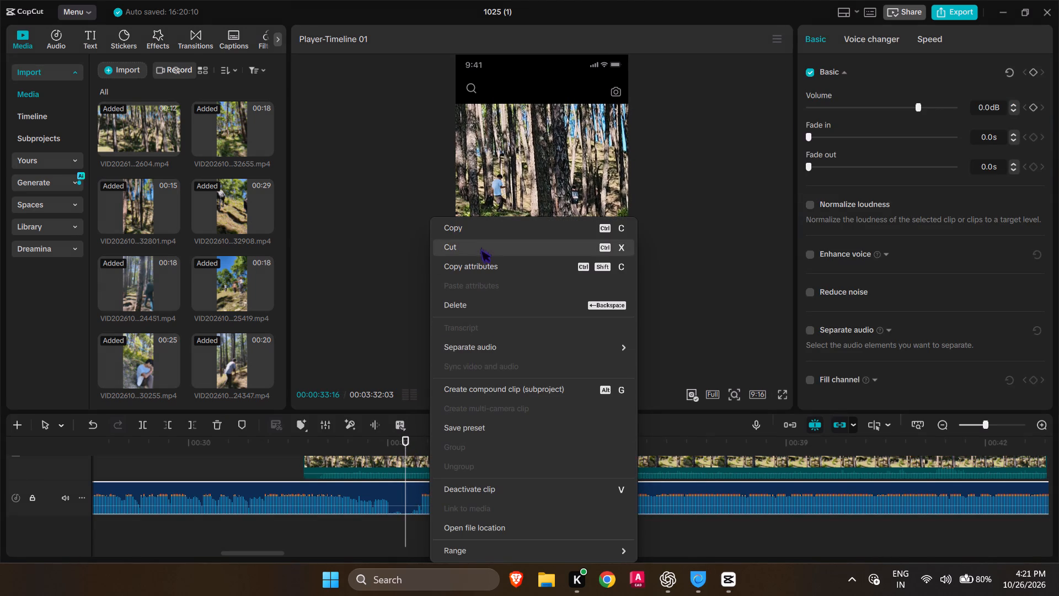
double_click(146, 422)
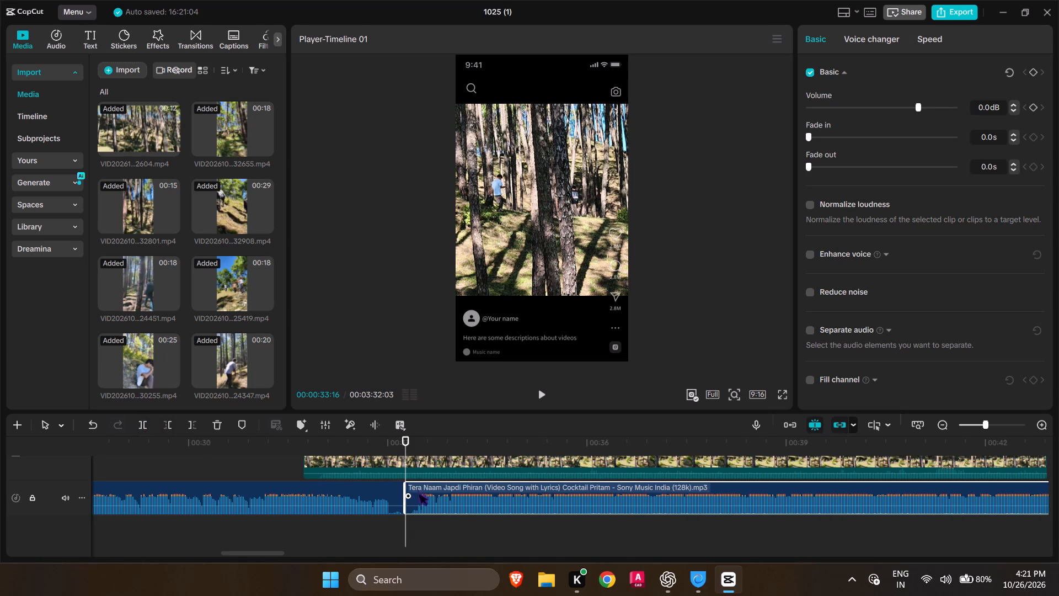
Move the song segment after the 33-second cut about half a second later, leaving a short gap.
drag(423, 494, 458, 493)
Review playback up to the song's next quiet break and split the song there at 00:00:49:13.
key(space)
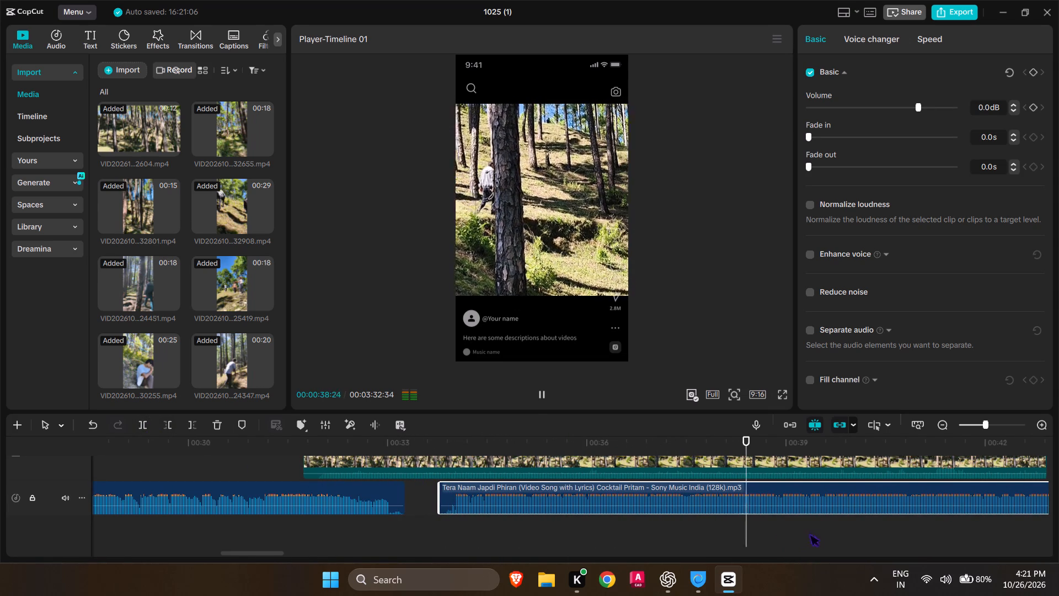
scroll(790, 518, left, 1)
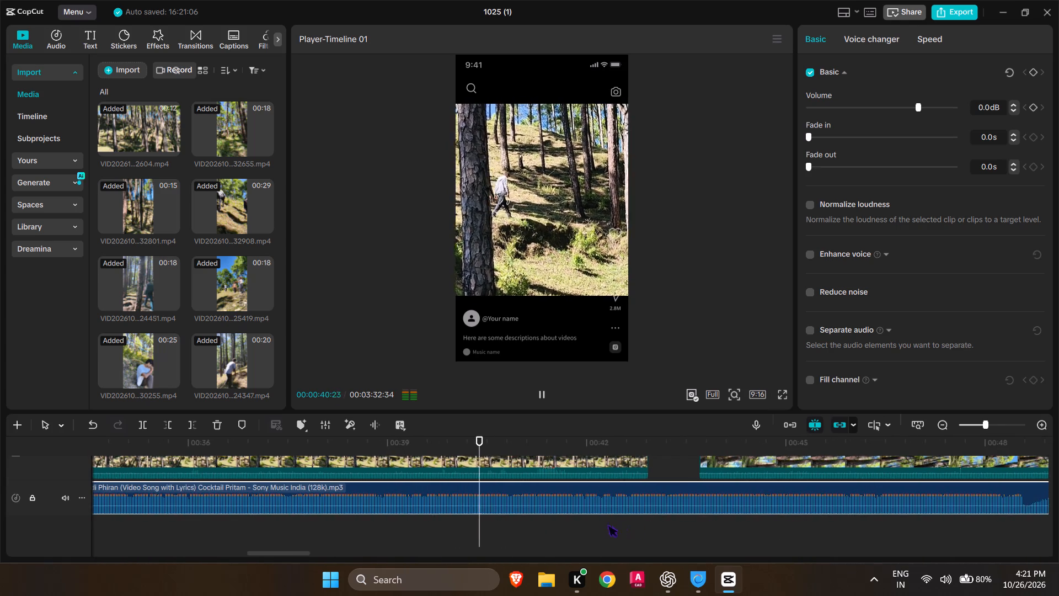
scroll(607, 521, left, 1)
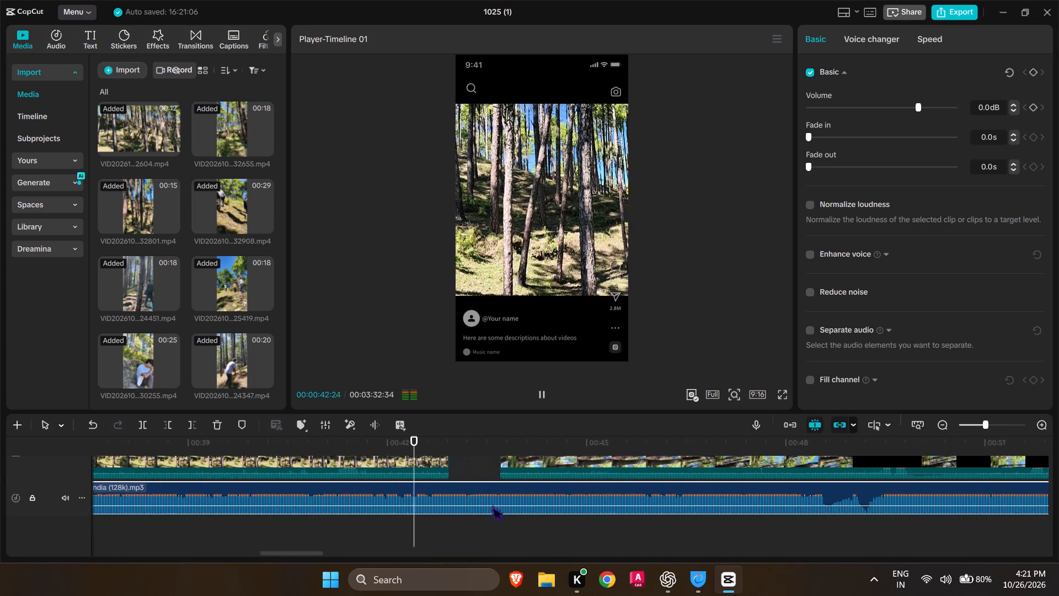
scroll(492, 504, left, 1)
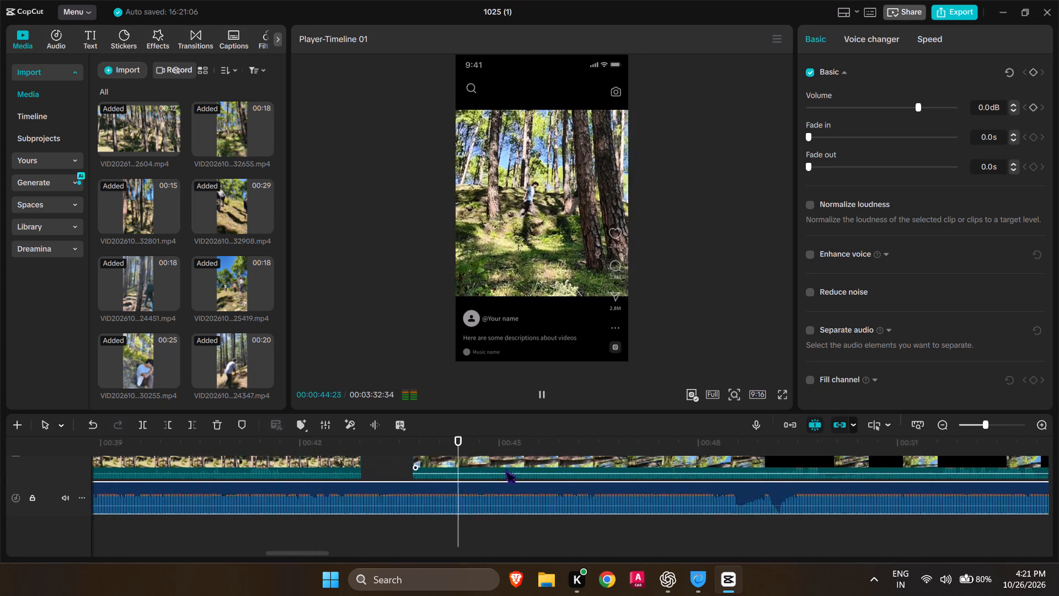
scroll(505, 467, left, 1)
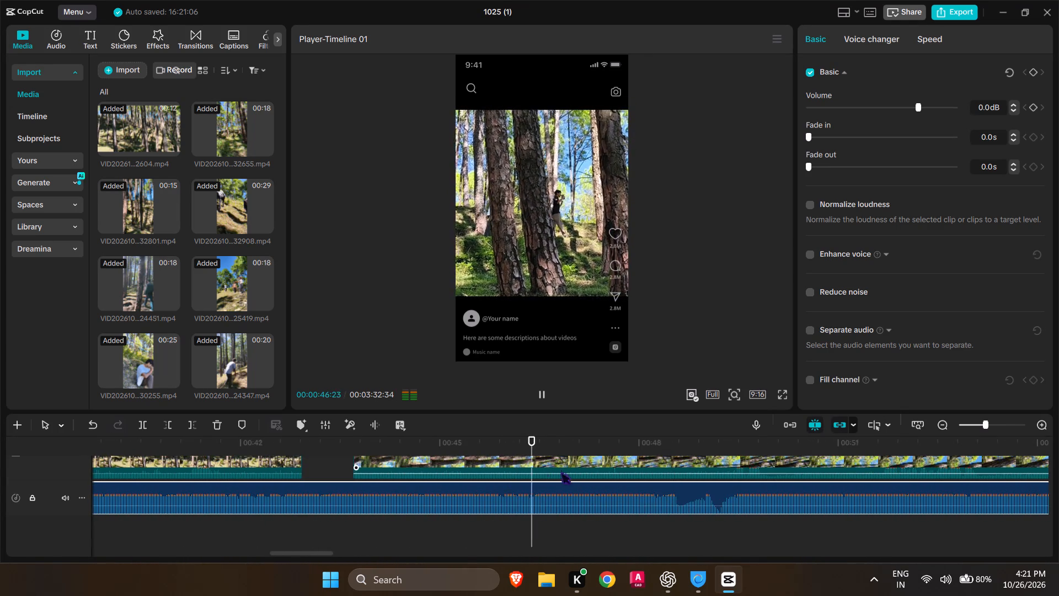
scroll(642, 516, left, 1)
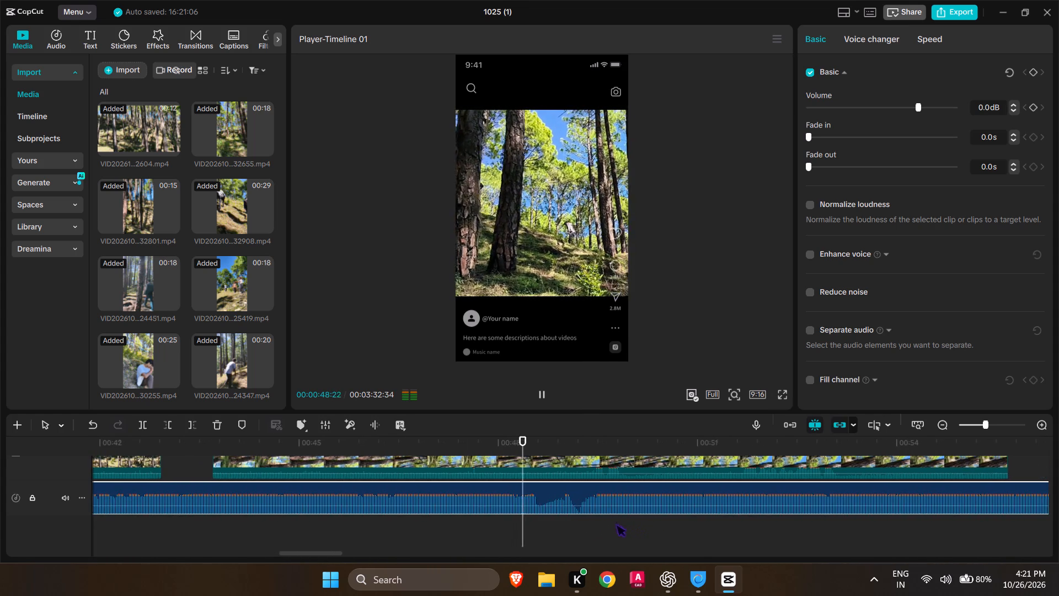
scroll(616, 520, left, 1)
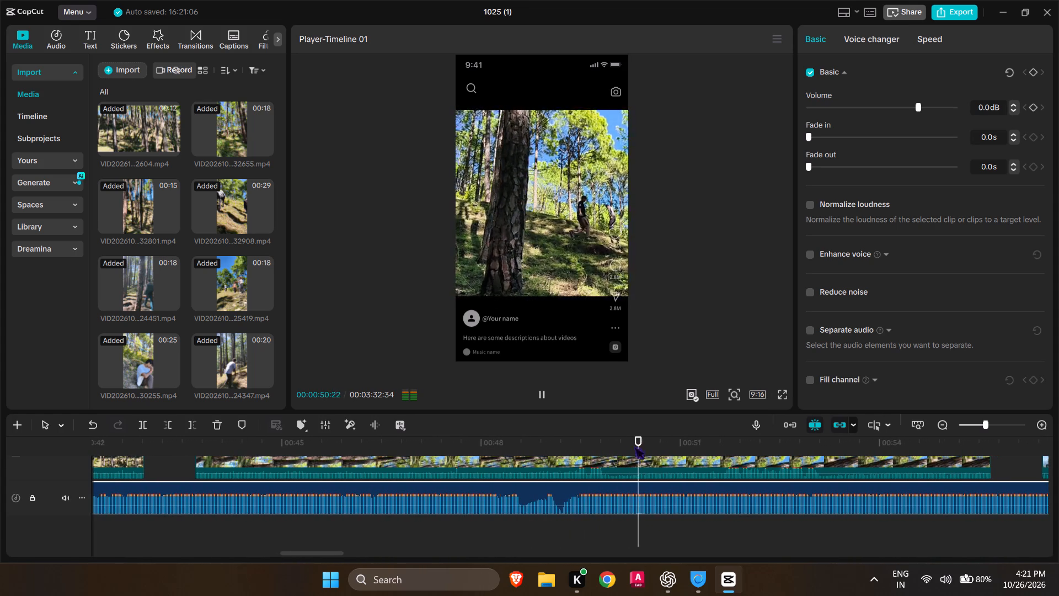
drag(671, 439, 547, 476)
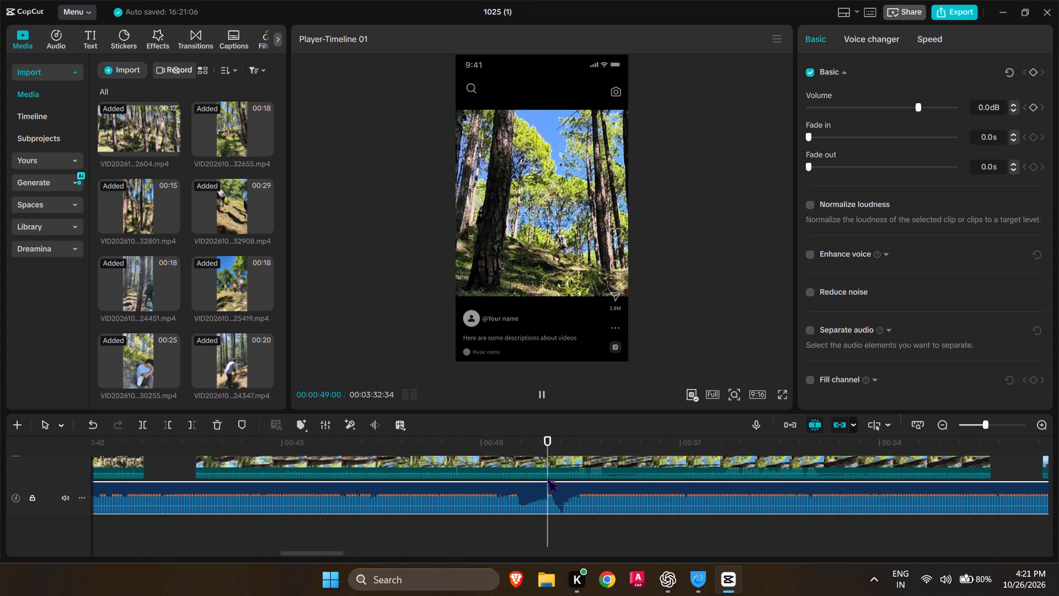
key(space)
drag(606, 449, 576, 456)
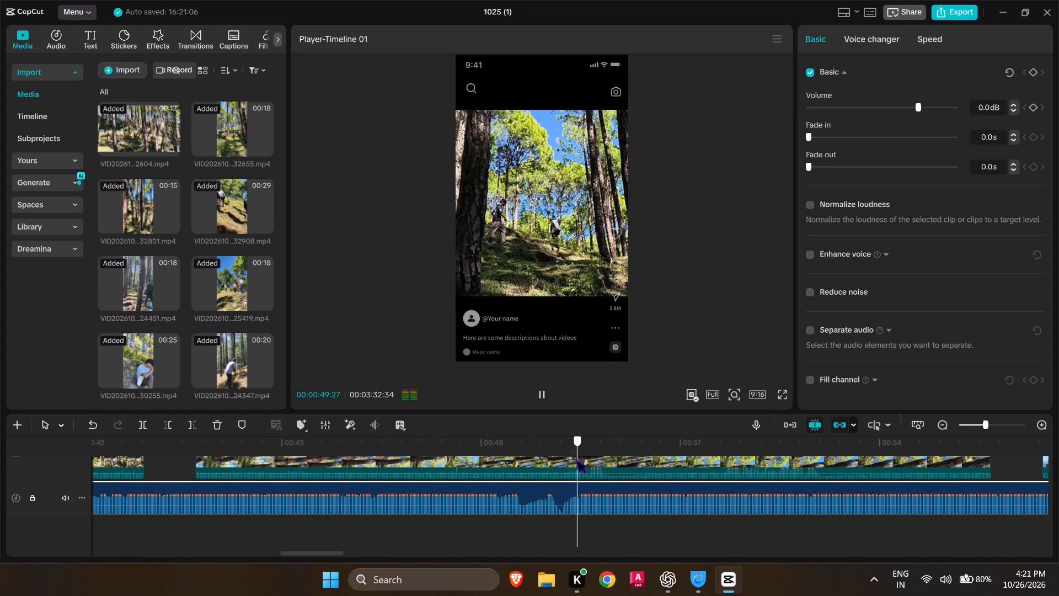
drag(576, 456, 562, 462)
right_click(564, 499)
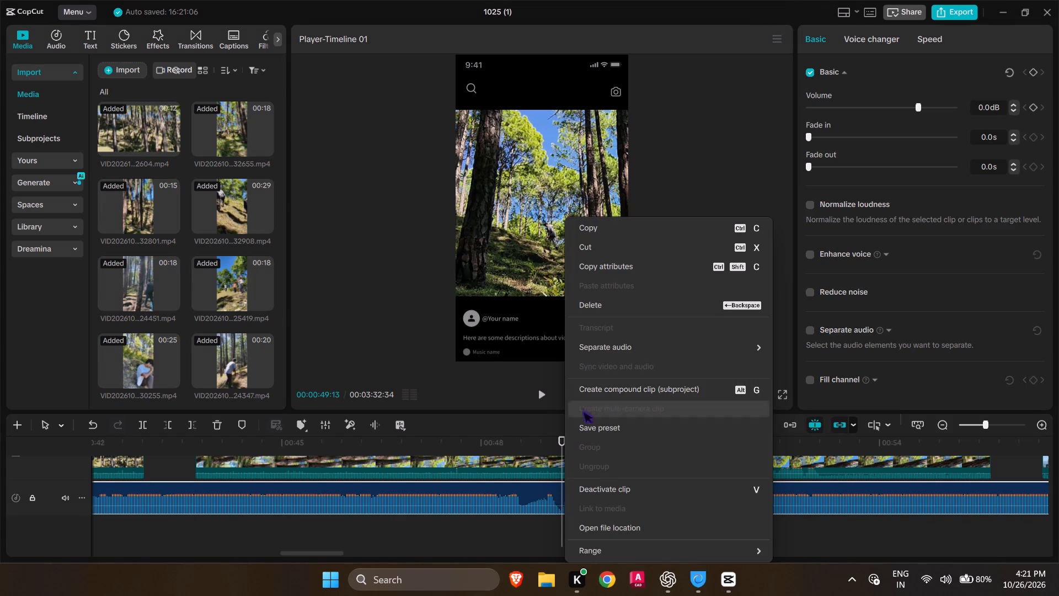
click(145, 421)
click(145, 421)
Move the song segment after the 49-second cut about 0.4 seconds later, leaving a short gap.
drag(578, 503, 605, 508)
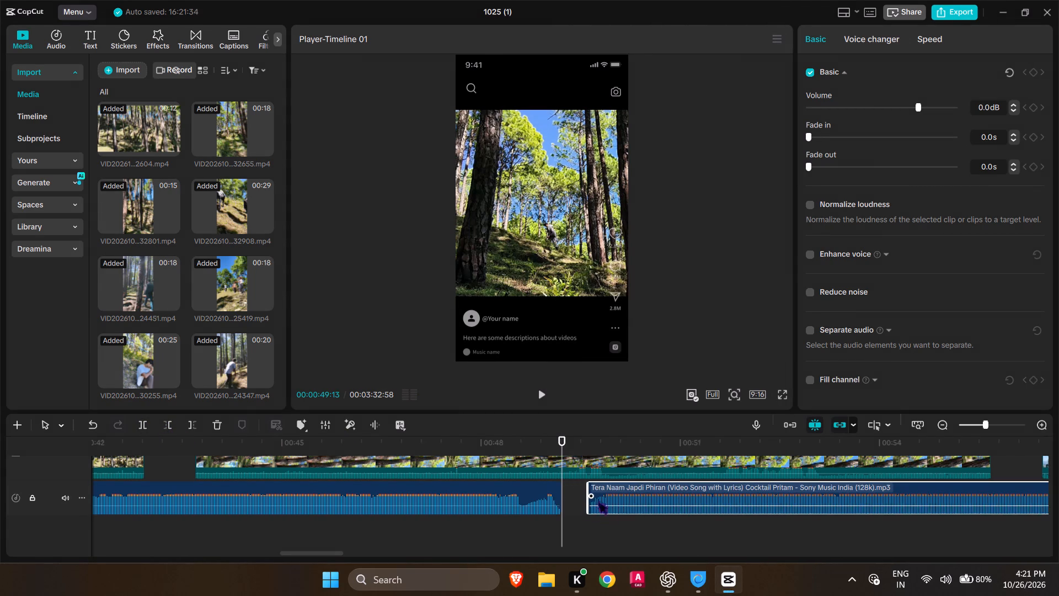
Play the timeline from the 49-second cut to the end of the last video clip, checking the song against the clips.
key(space)
scroll(745, 513, left, 1)
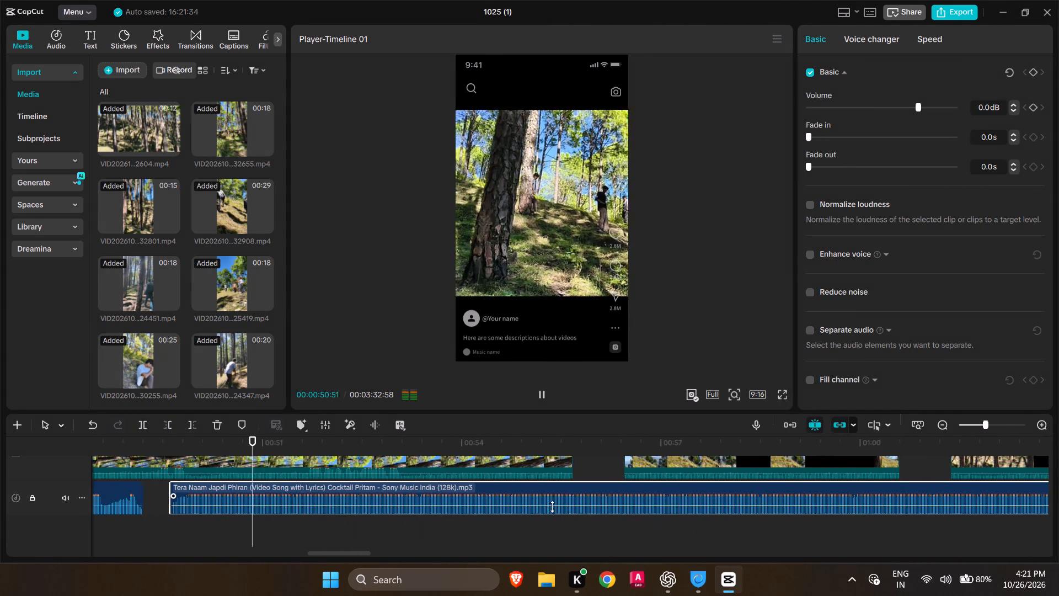
scroll(552, 507, left, 1)
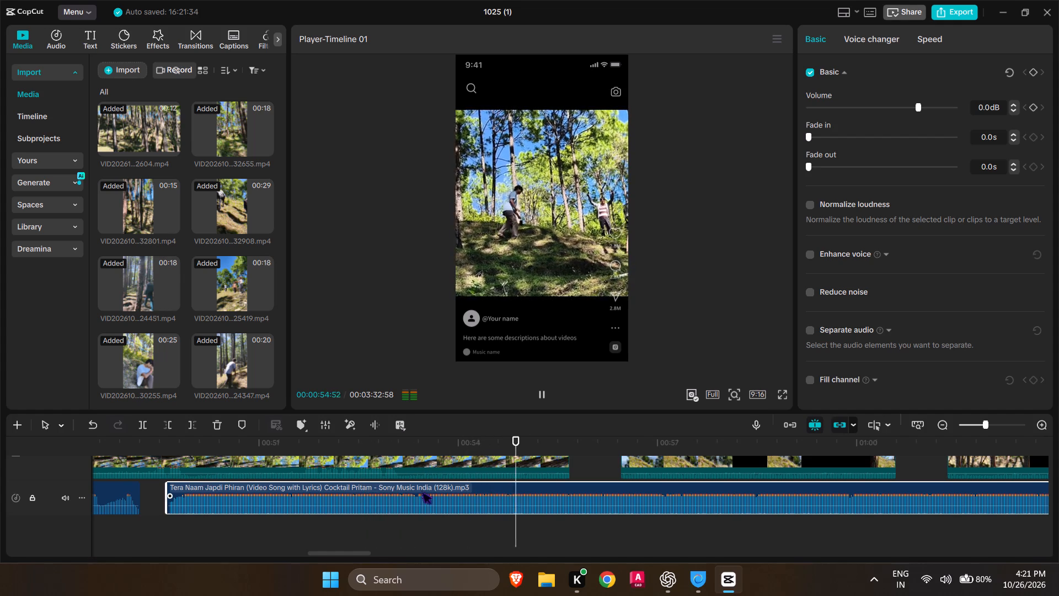
scroll(582, 506, left, 1)
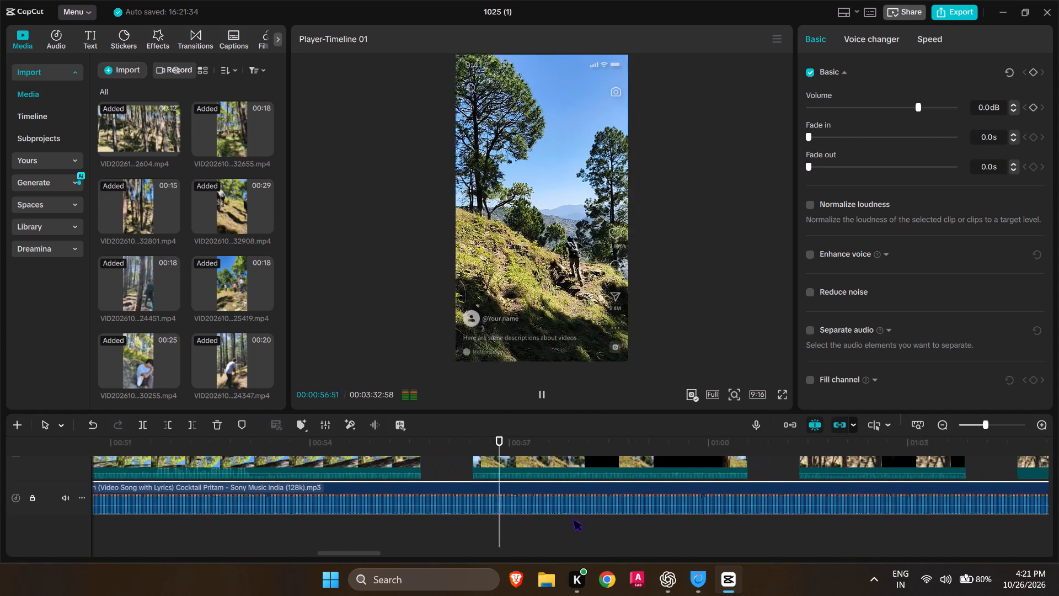
scroll(572, 515, left, 2)
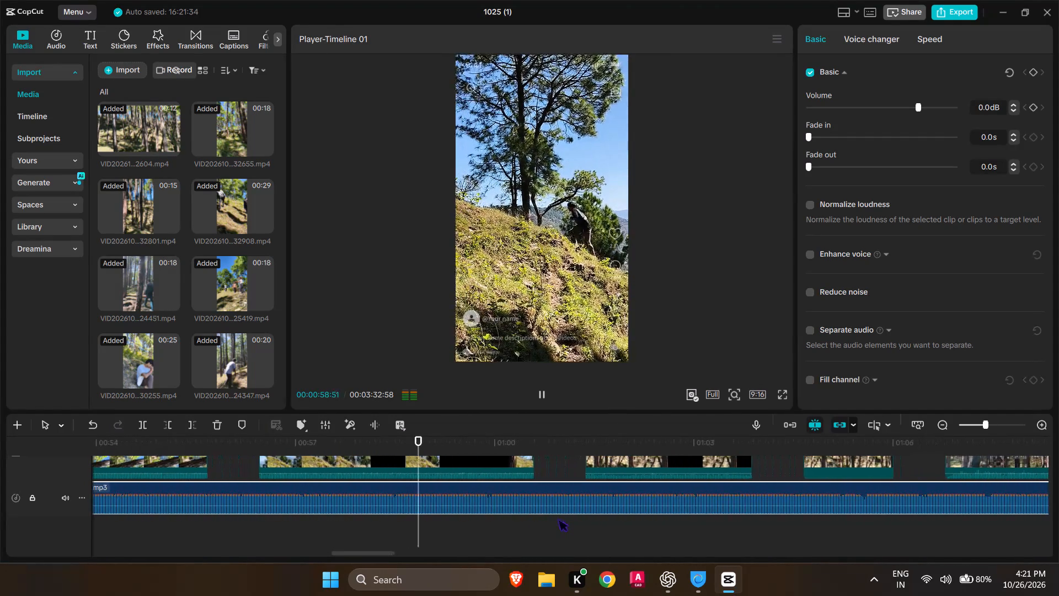
scroll(554, 517, left, 1)
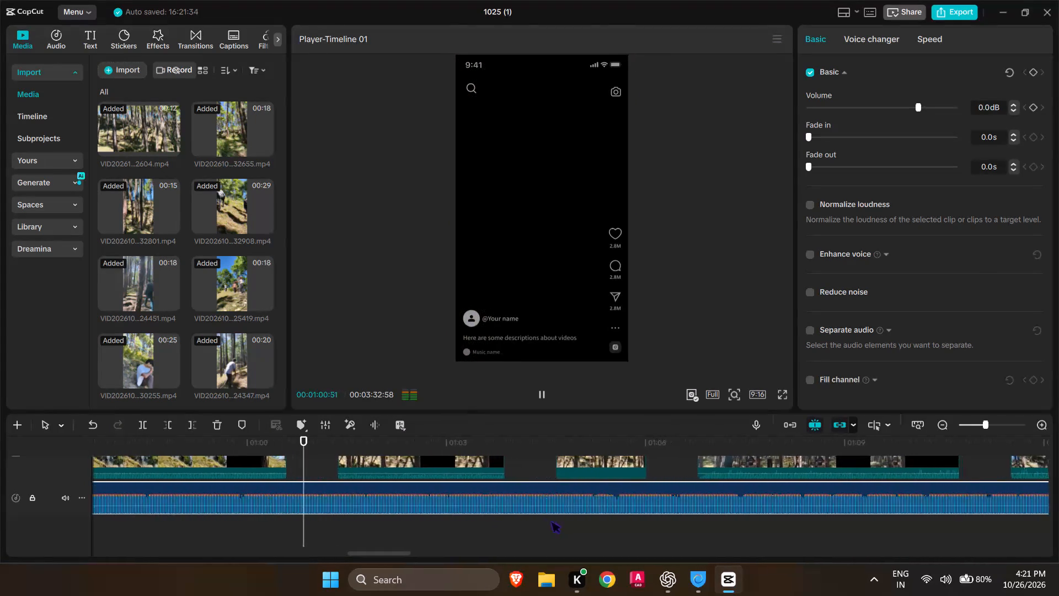
scroll(550, 517, left, 3)
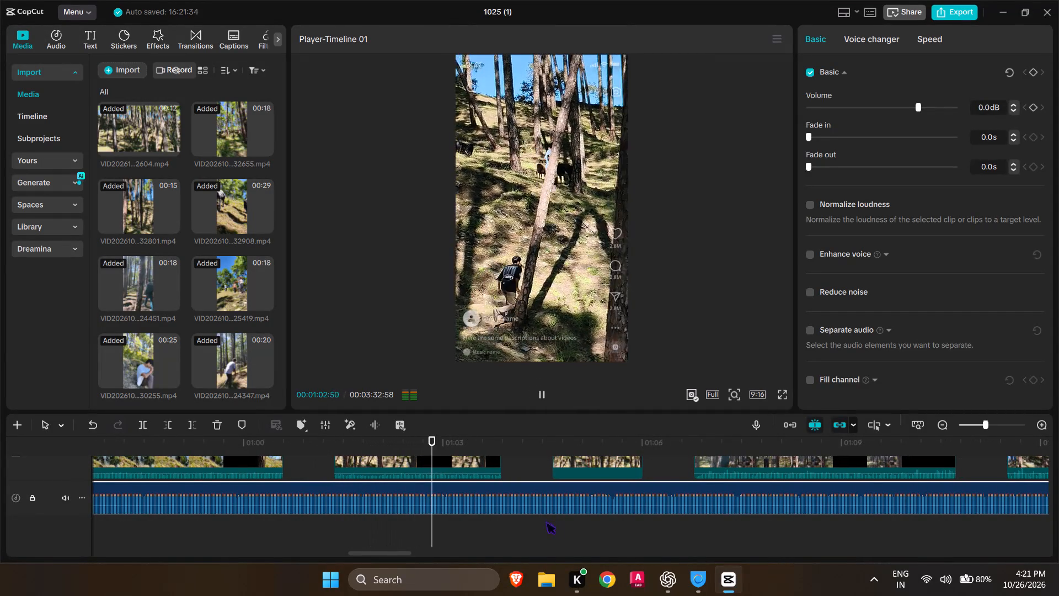
scroll(543, 518, left, 2)
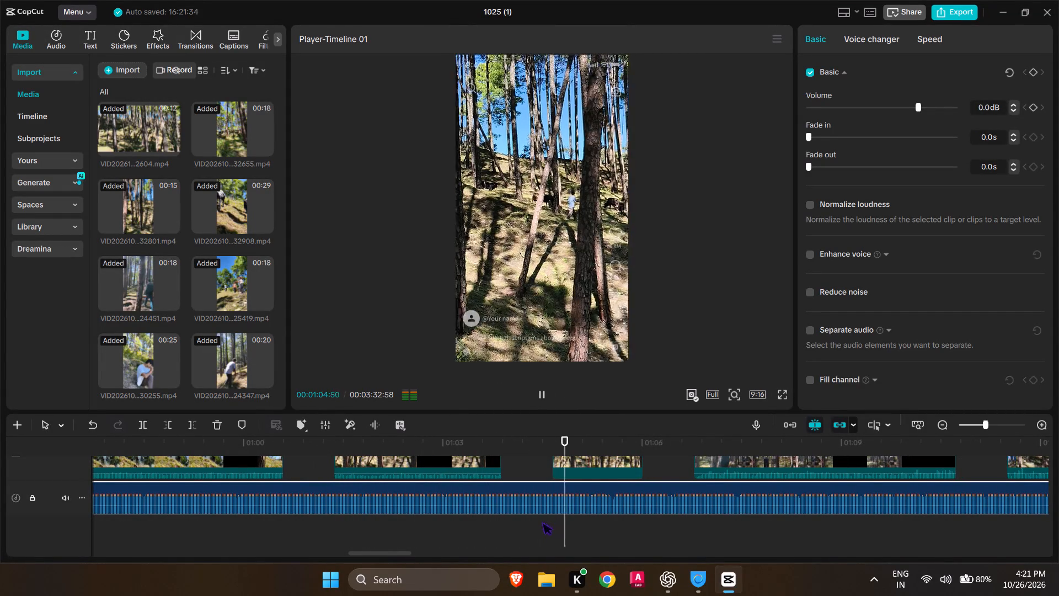
scroll(542, 519, left, 2)
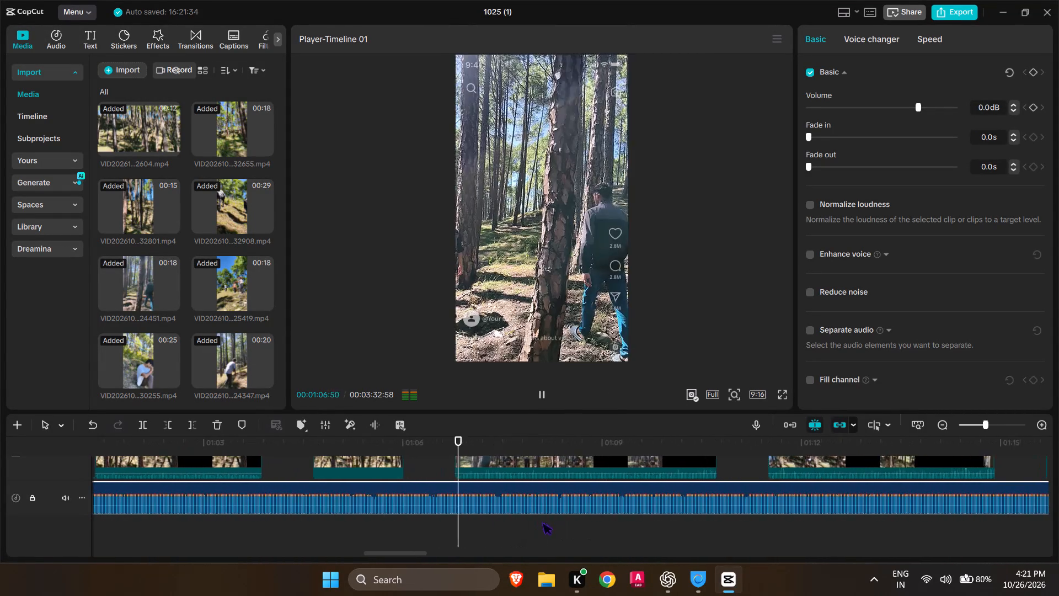
scroll(542, 519, left, 2)
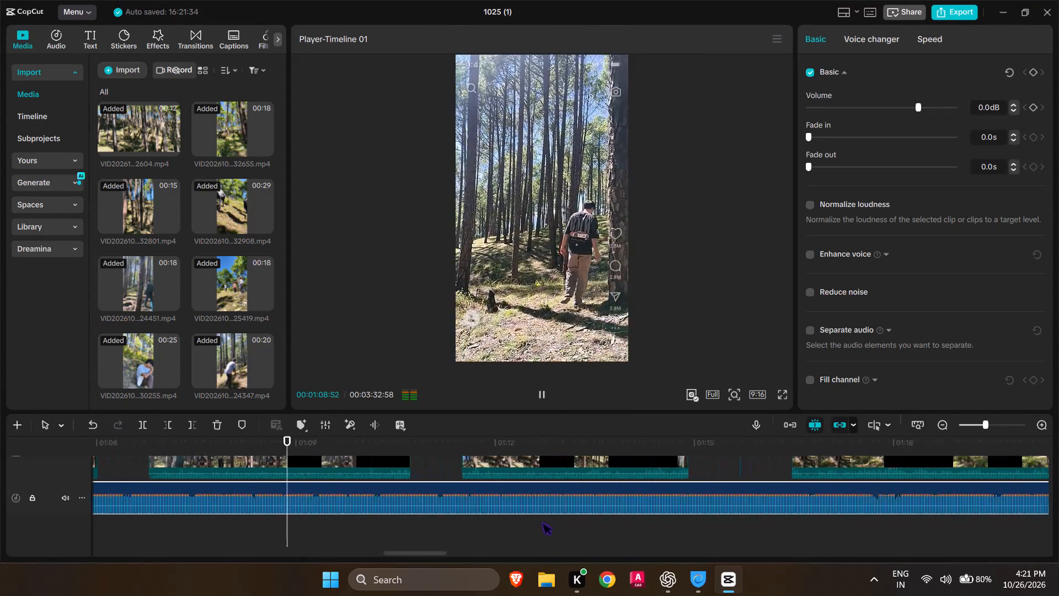
scroll(542, 519, left, 2)
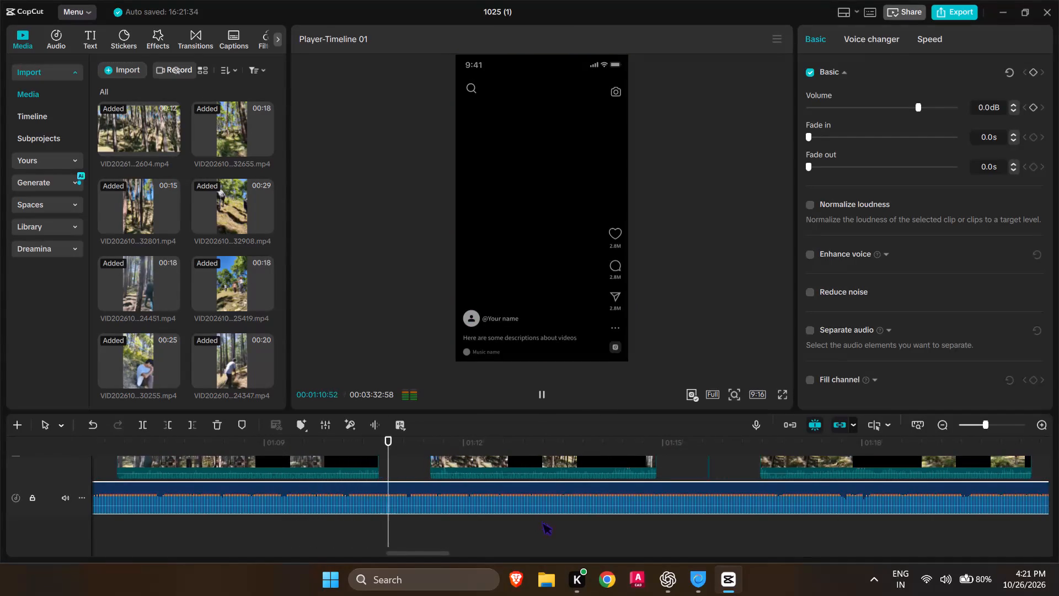
scroll(542, 519, left, 3)
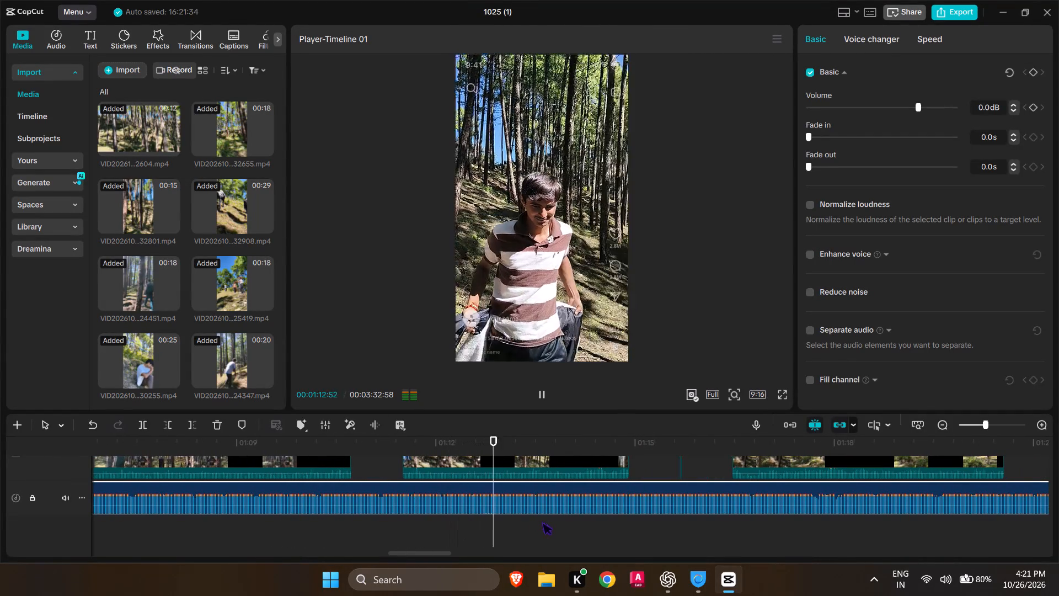
scroll(542, 519, left, 1)
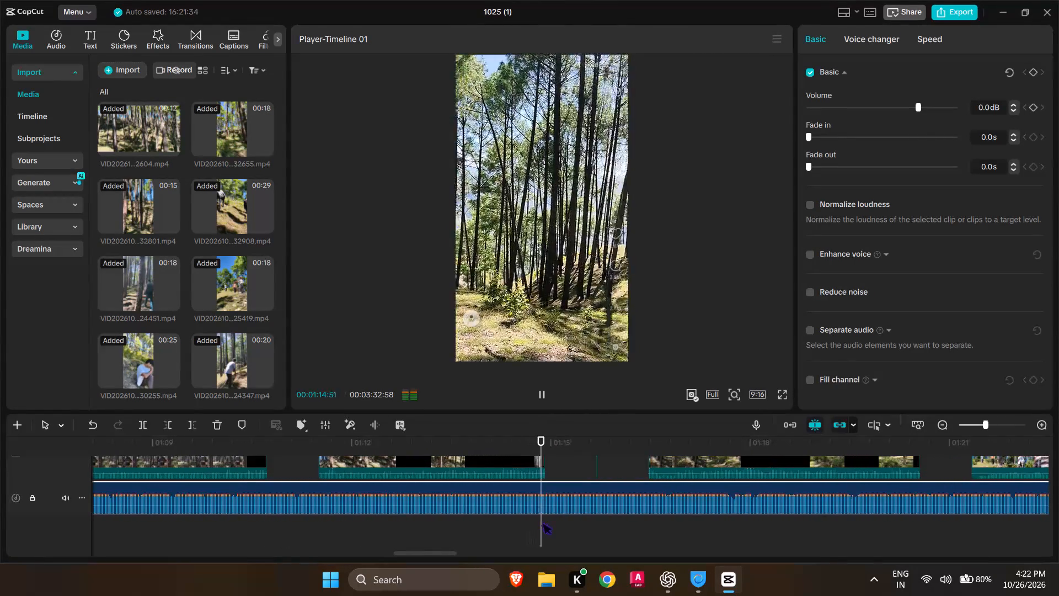
scroll(542, 519, left, 2)
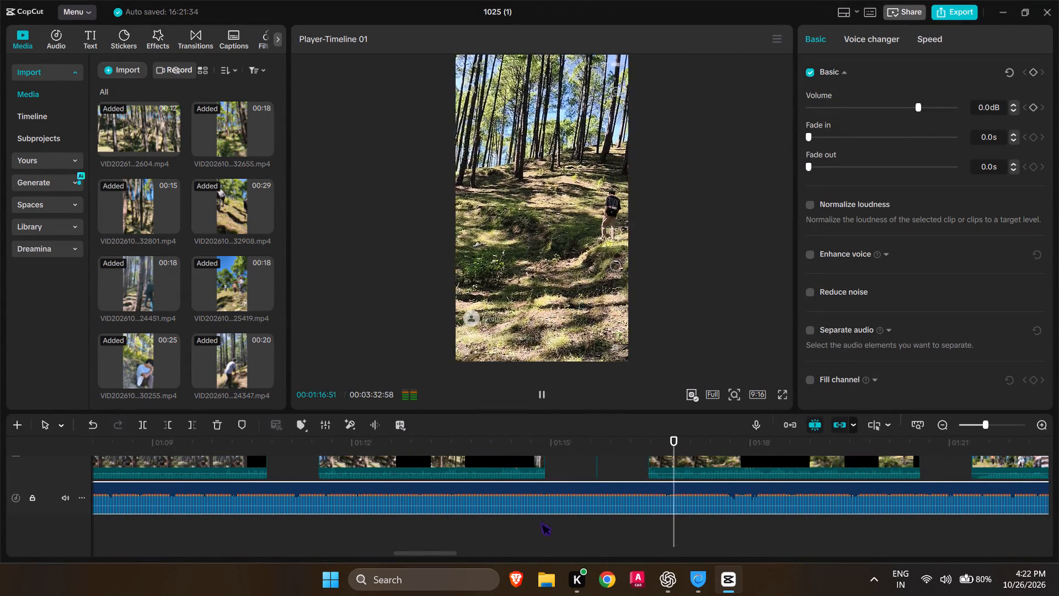
scroll(416, 524, left, 1)
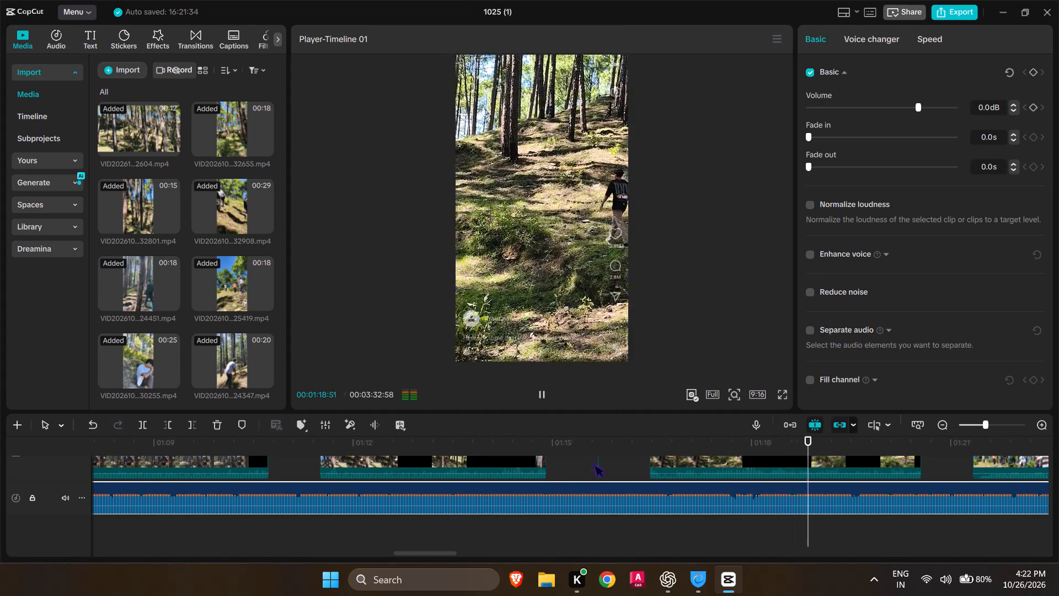
scroll(662, 473, left, 1)
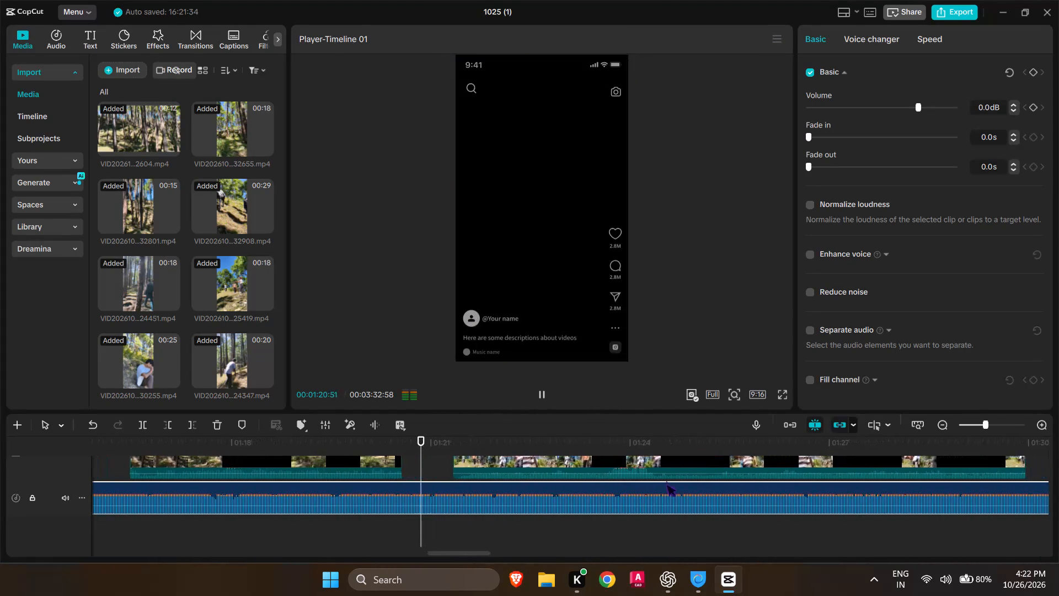
scroll(666, 480, left, 2)
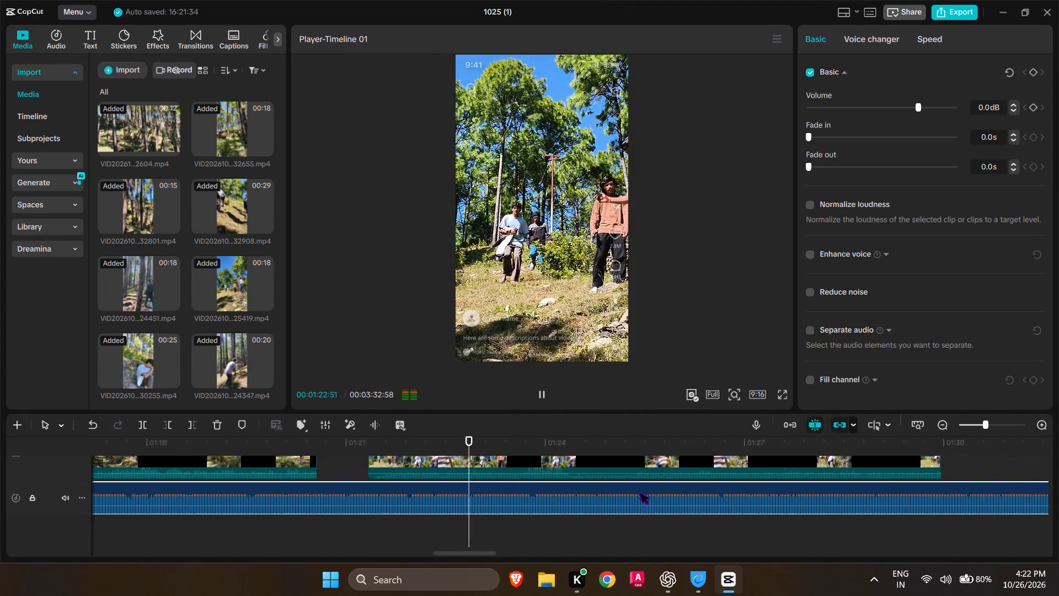
scroll(639, 488, left, 3)
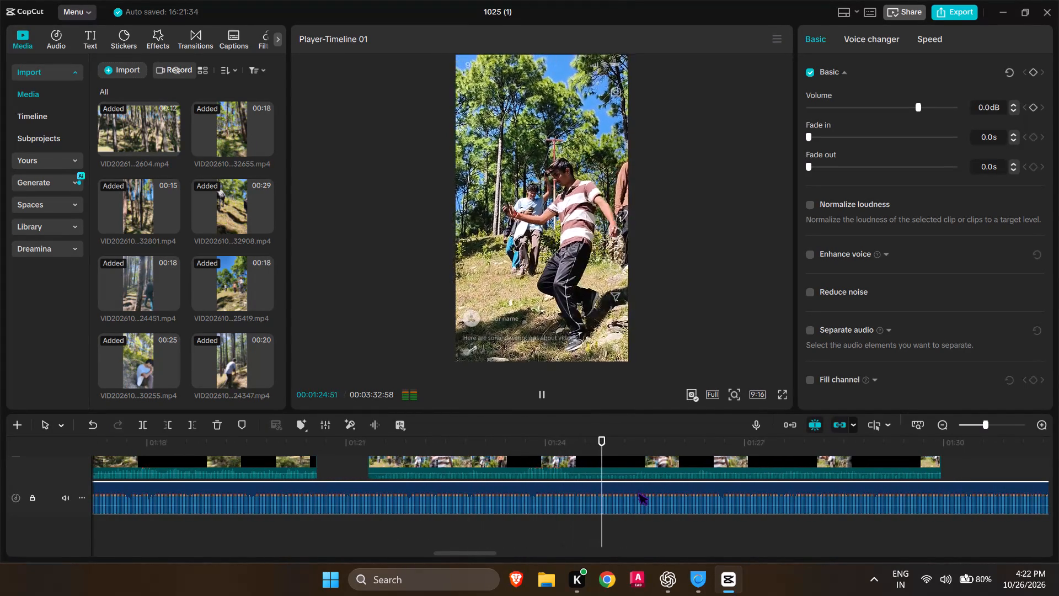
scroll(638, 489, left, 1)
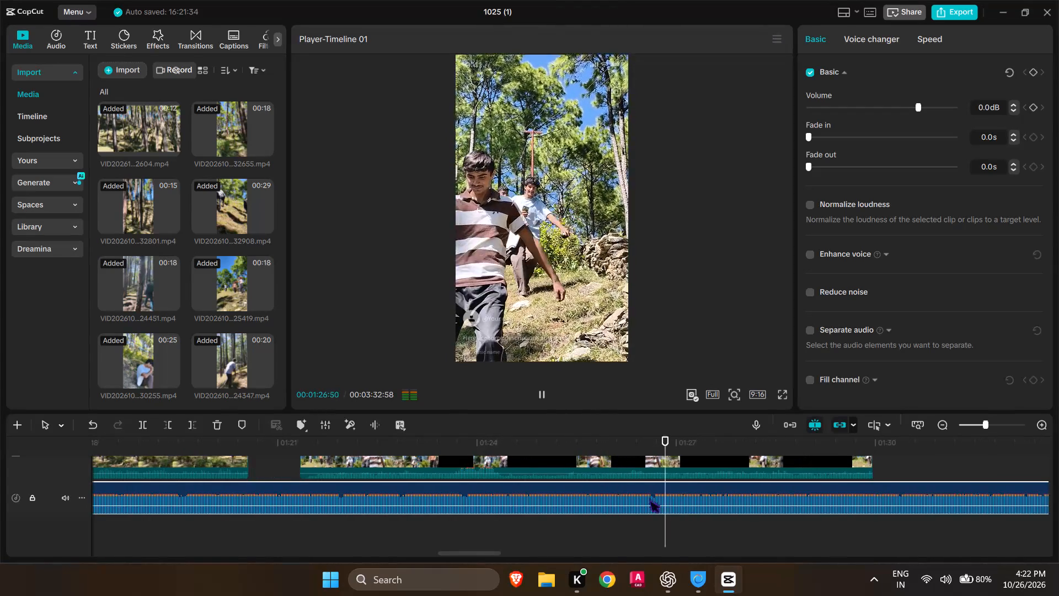
Keep listening past the last video clip to about 01:56, examining the song's waveform for quiet breaks.
scroll(649, 497, left, 1)
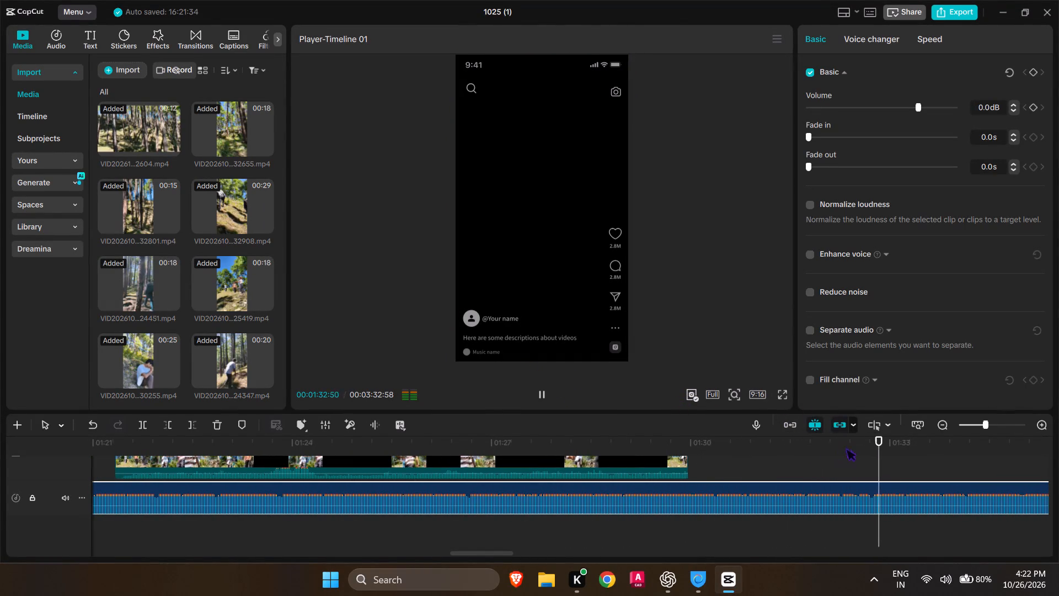
scroll(850, 487, left, 1)
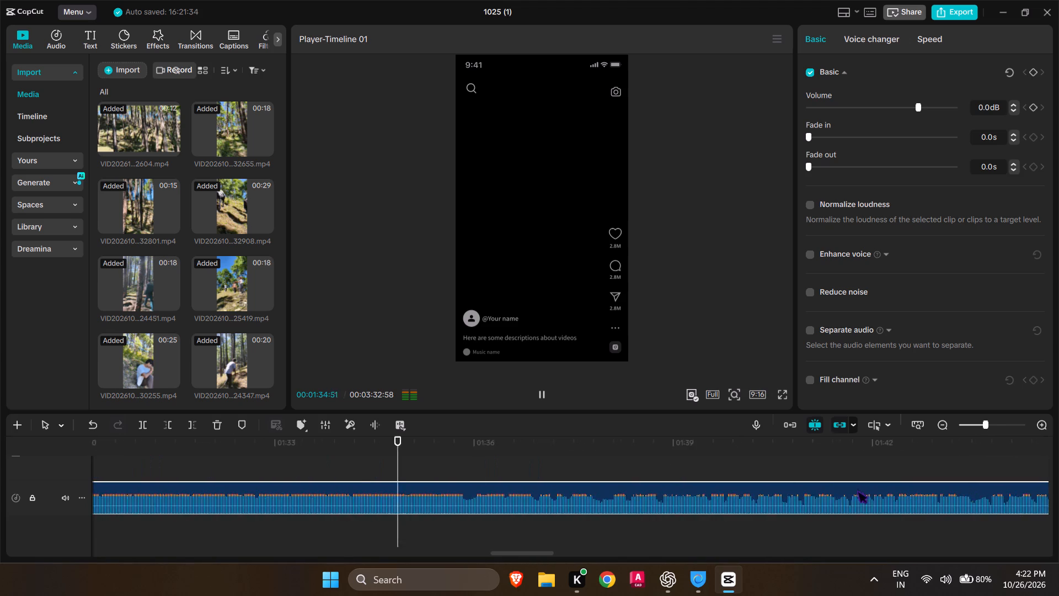
scroll(857, 487, left, 3)
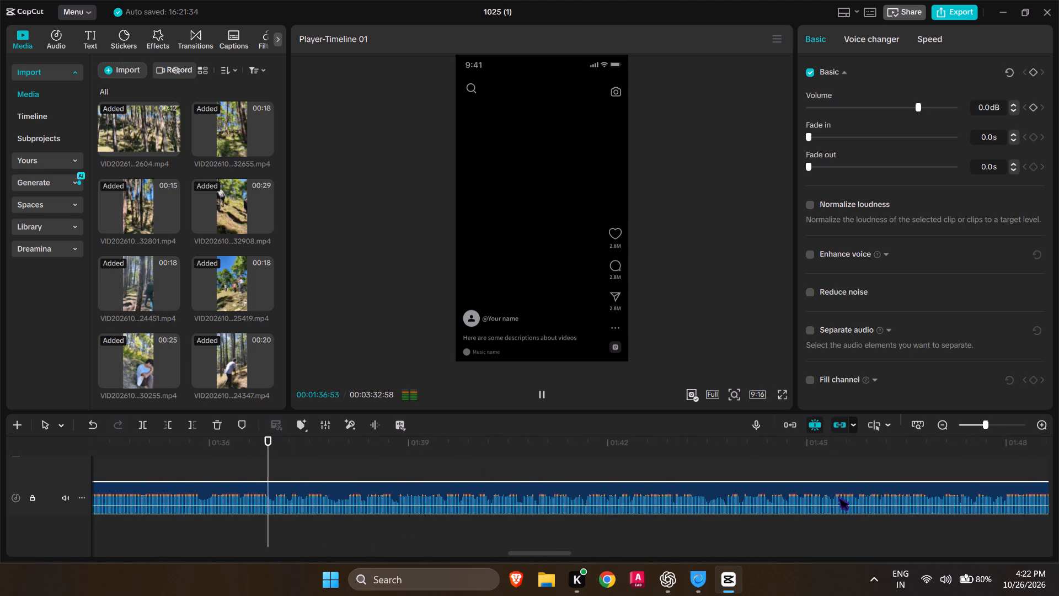
scroll(838, 494, left, 1)
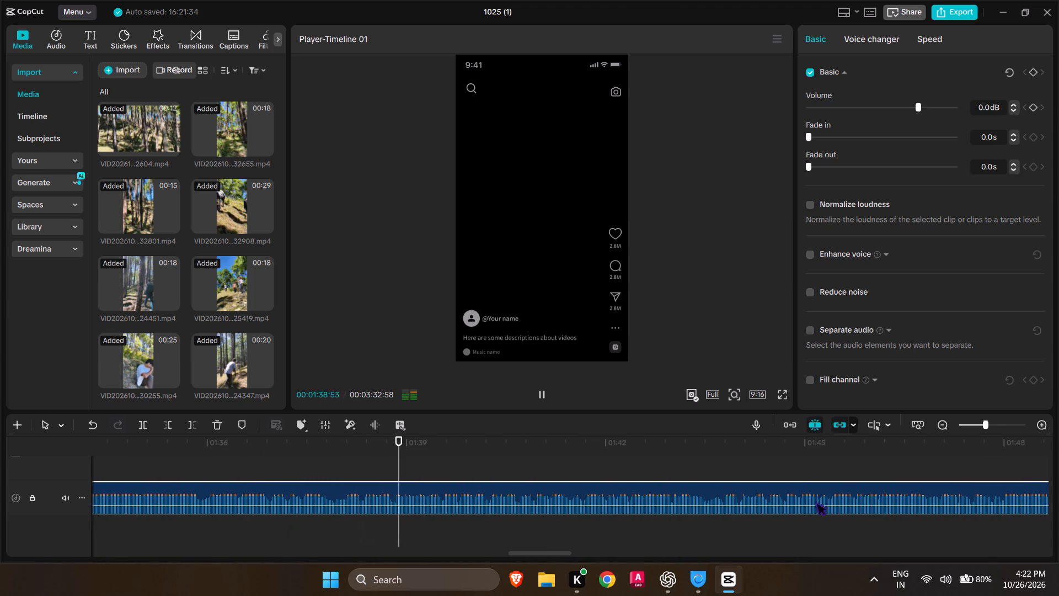
scroll(816, 499, left, 2)
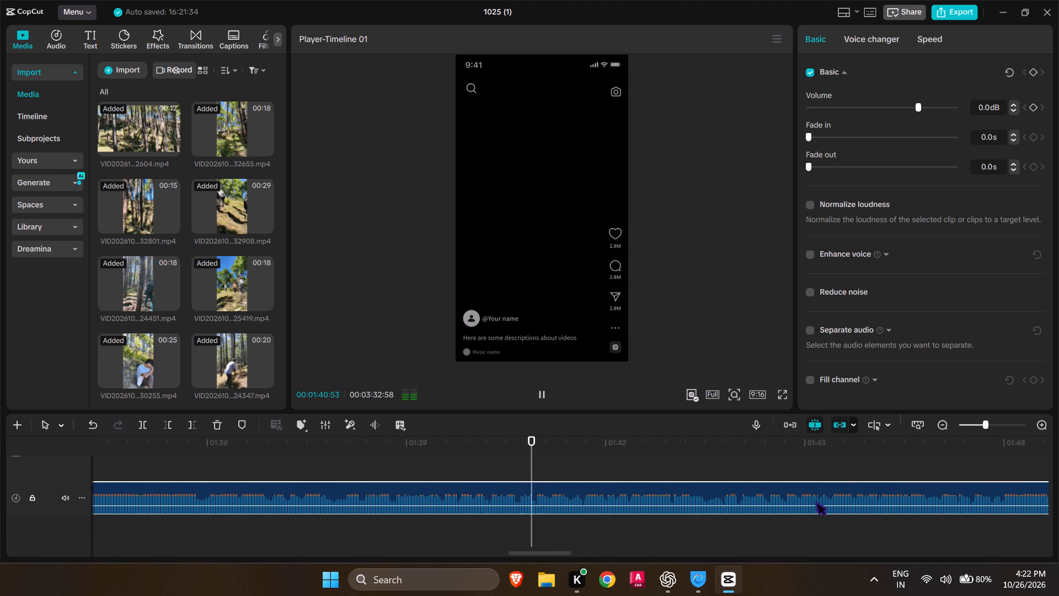
scroll(816, 499, left, 2)
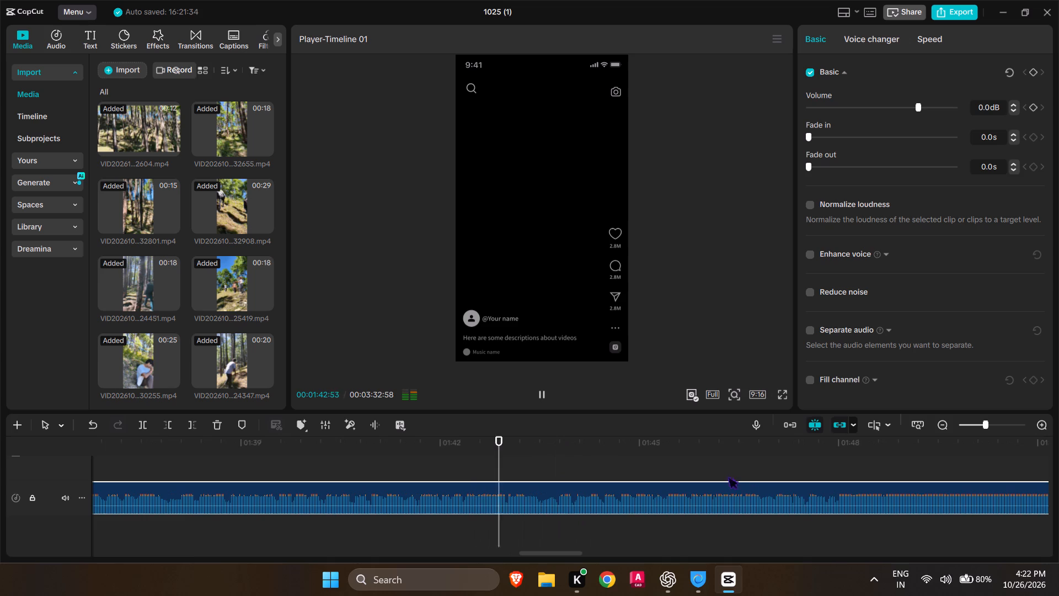
scroll(724, 471, left, 2)
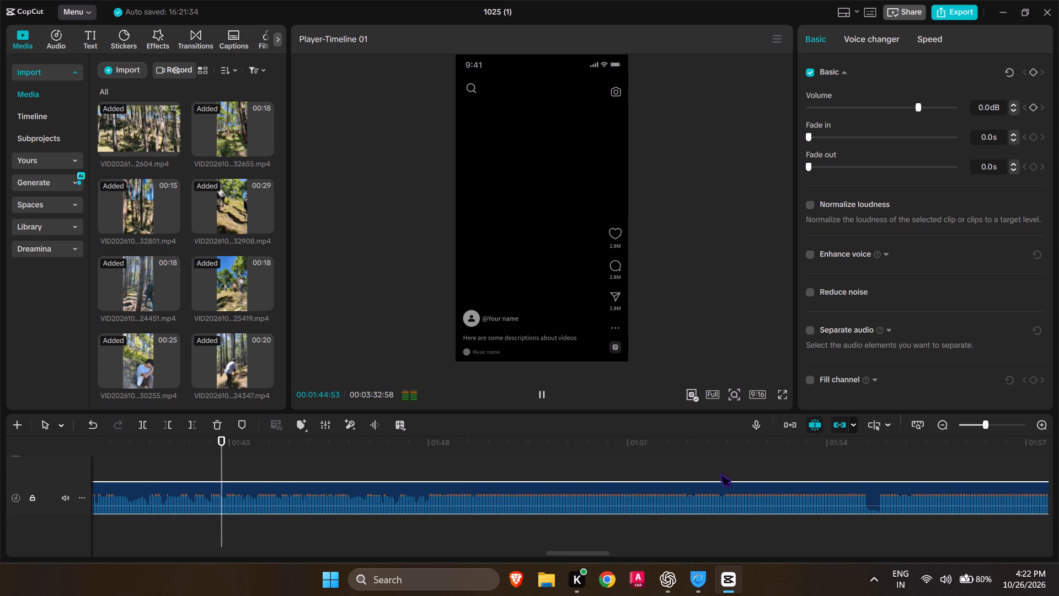
scroll(720, 471, left, 3)
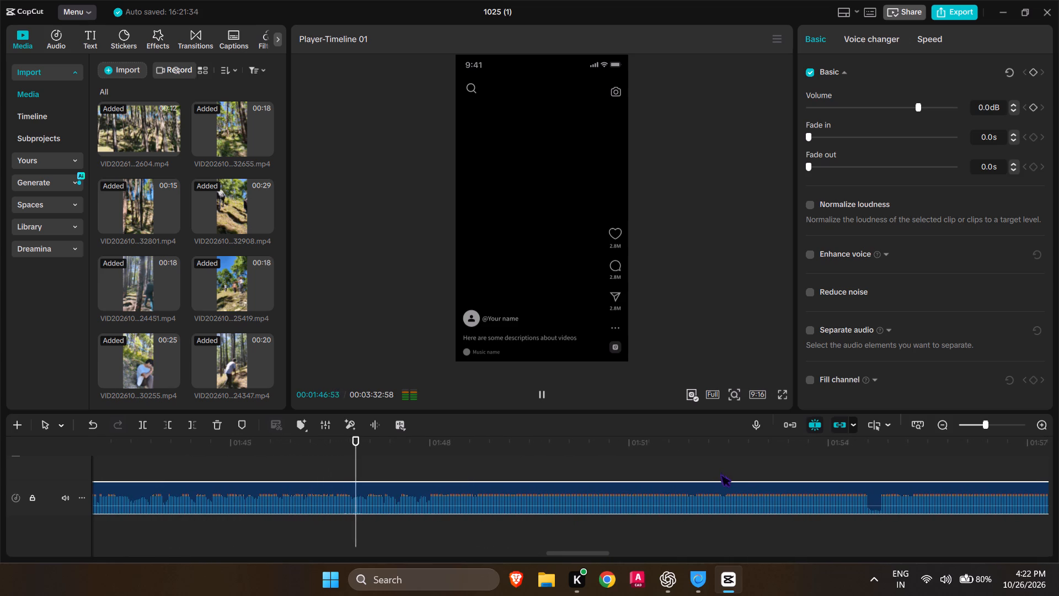
scroll(720, 471, left, 2)
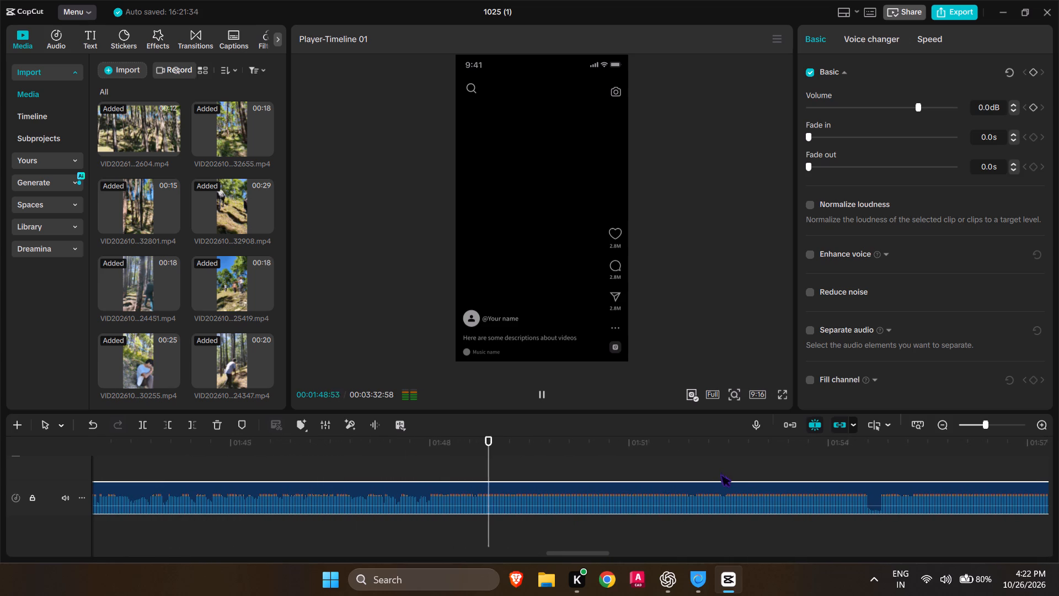
scroll(720, 471, left, 3)
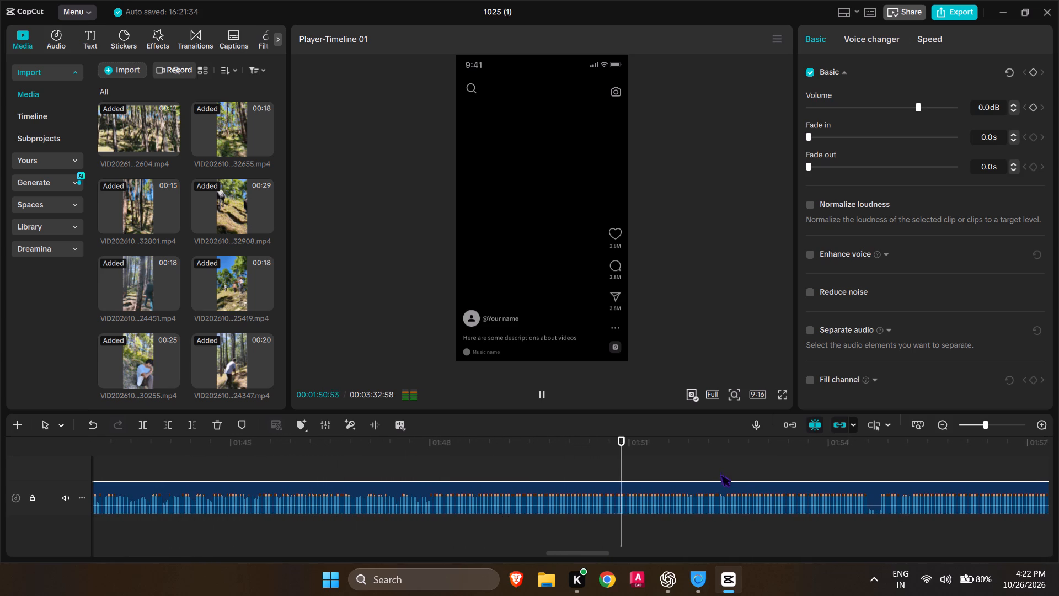
scroll(720, 471, left, 2)
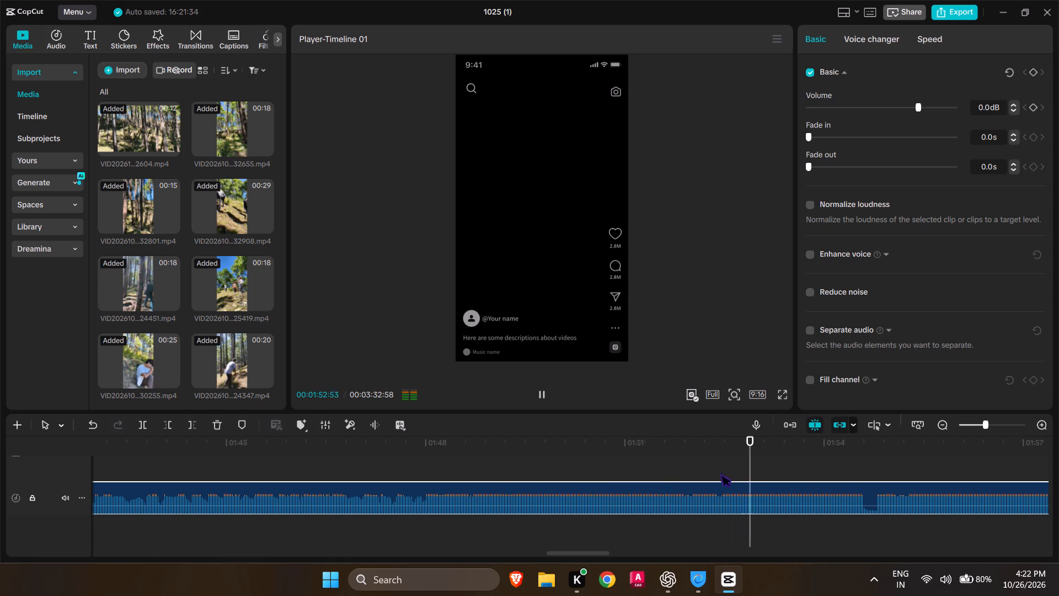
scroll(720, 471, left, 3)
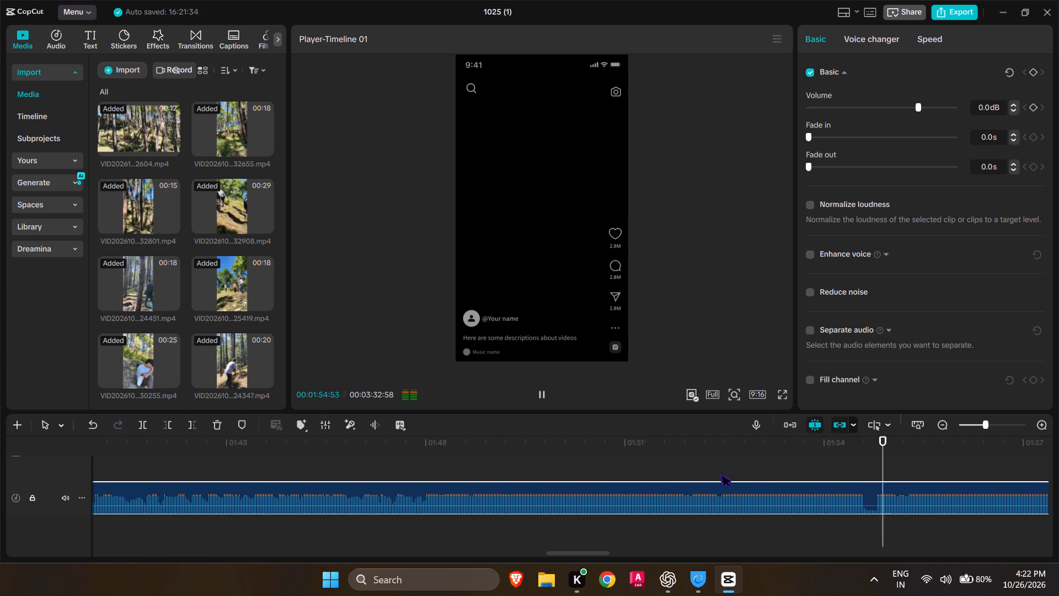
scroll(720, 471, left, 2)
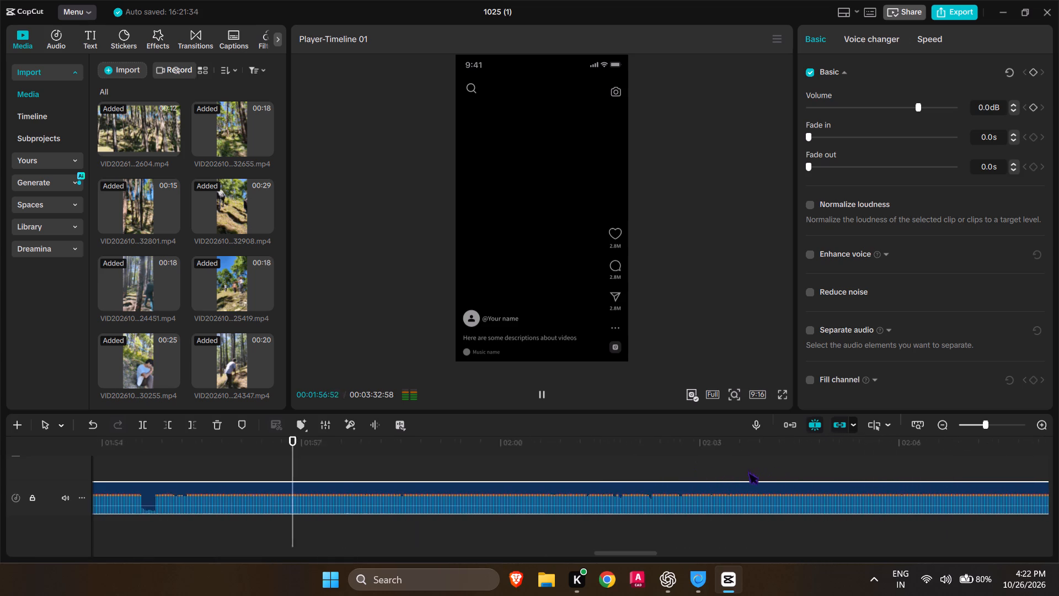
Listen through the song from about 01:56 to 02:46, examining the waveform for a suitable passage to resume from.
scroll(748, 469, left, 2)
drag(366, 453, 475, 455)
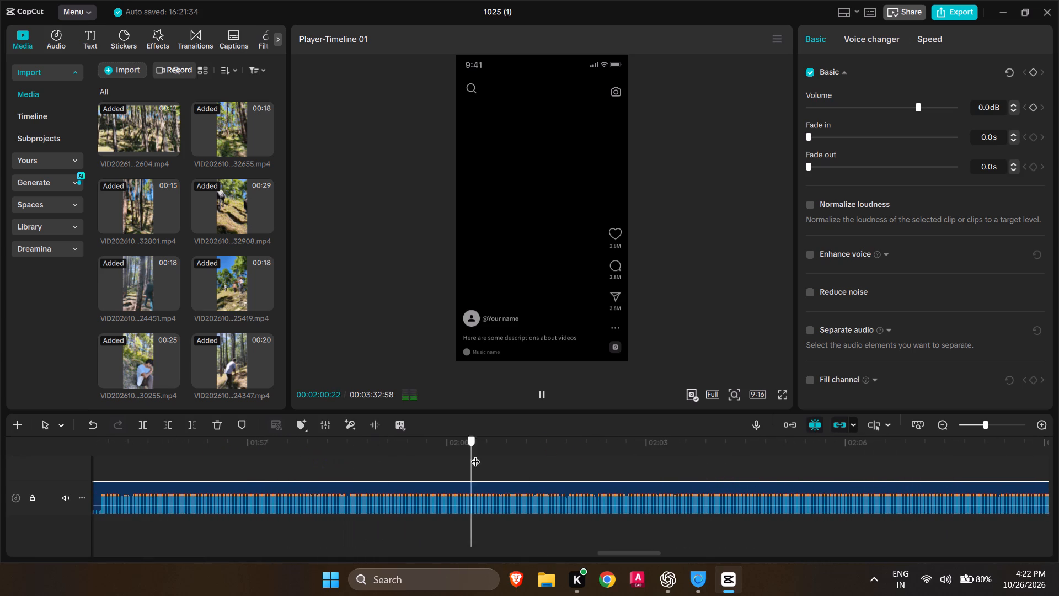
drag(475, 455, 481, 455)
right_click(481, 454)
key(space)
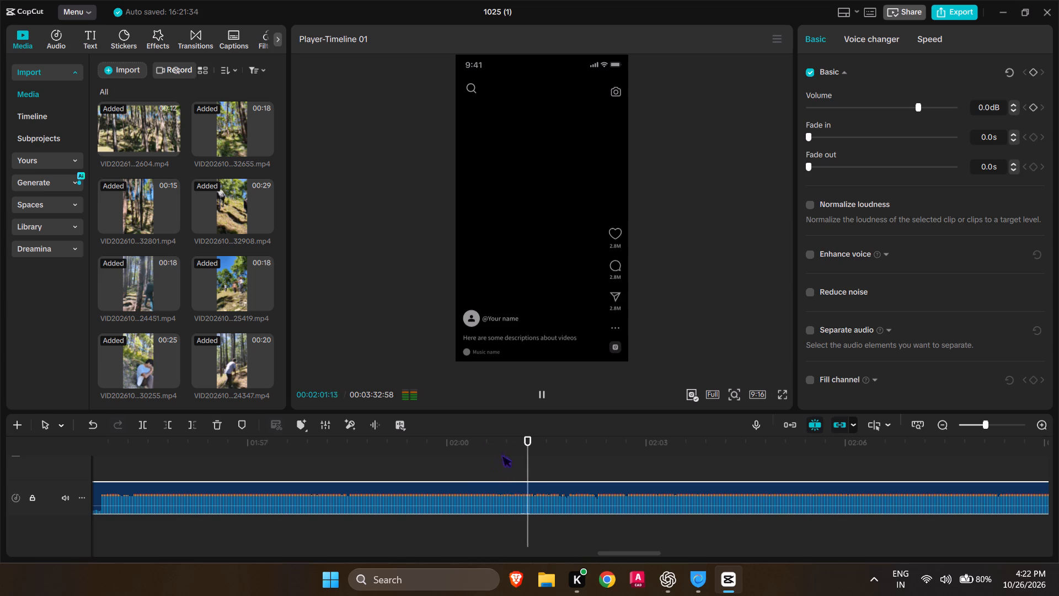
drag(542, 449, 769, 450)
key(space)
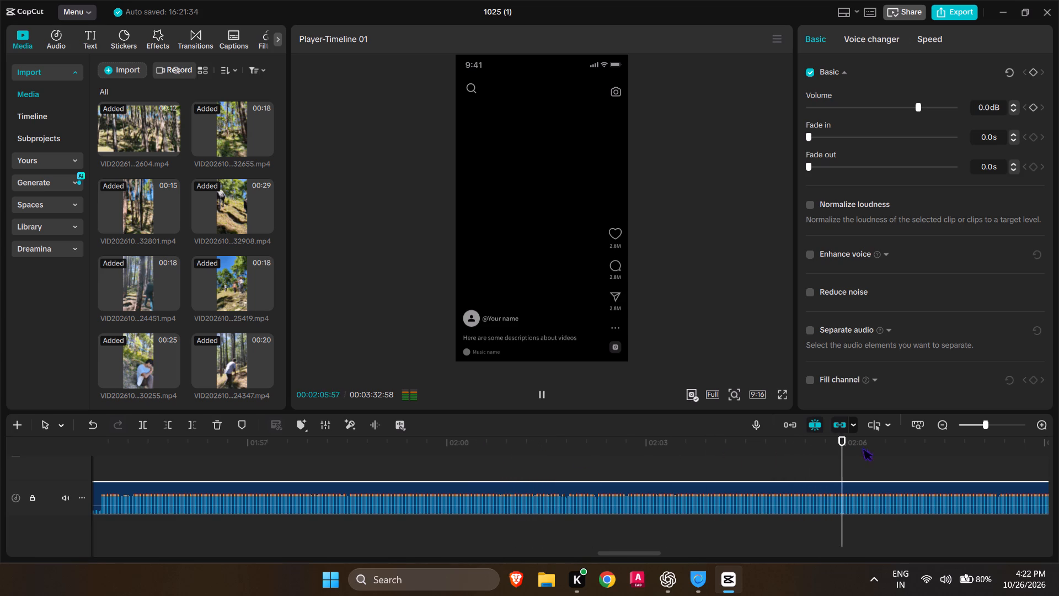
drag(861, 448, 1031, 457)
key(space)
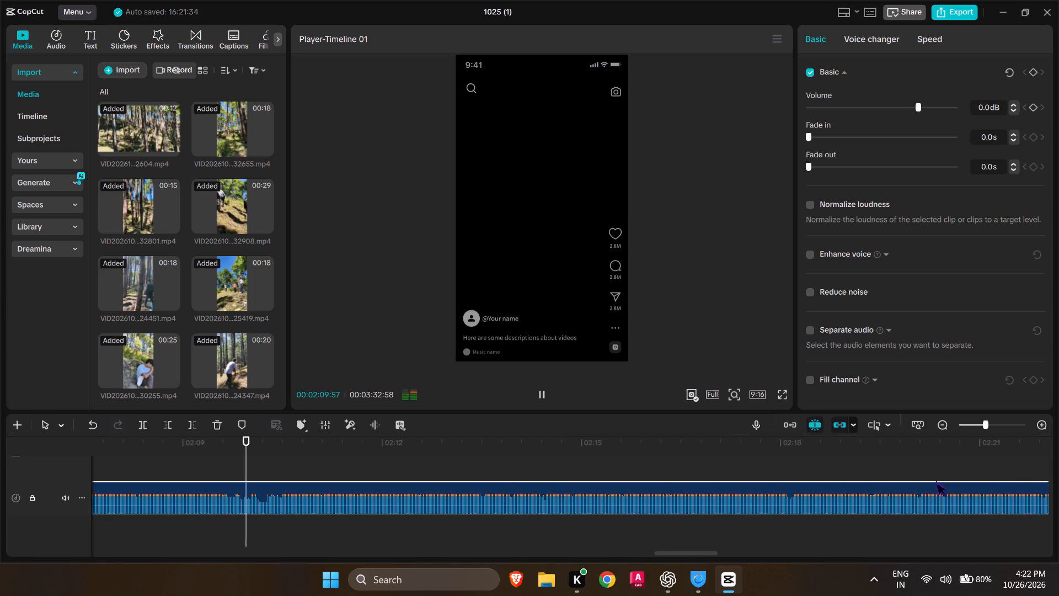
scroll(934, 479, left, 1)
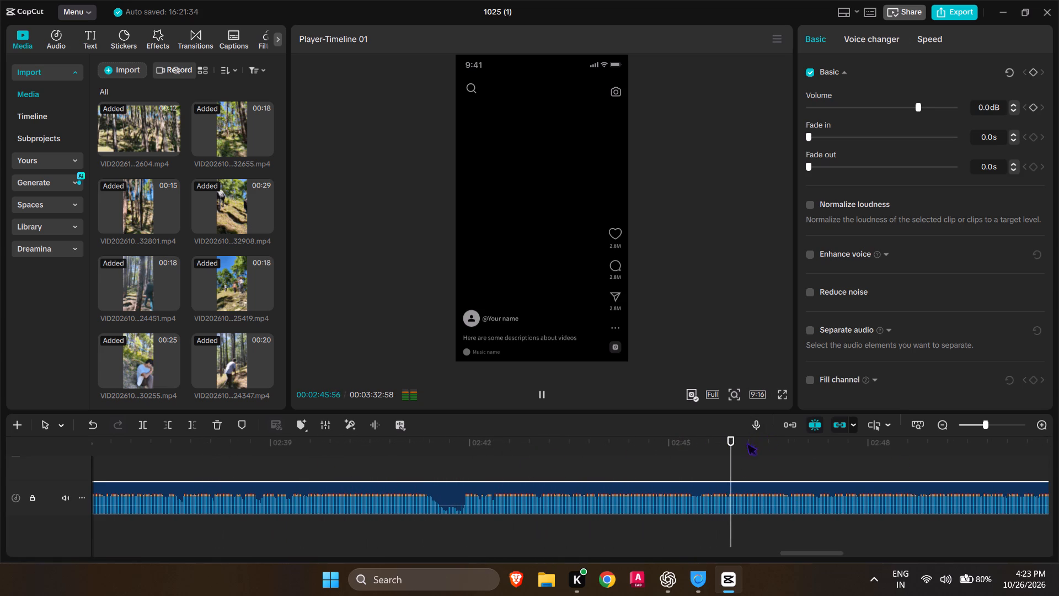
drag(740, 442, 67, 466)
key(space)
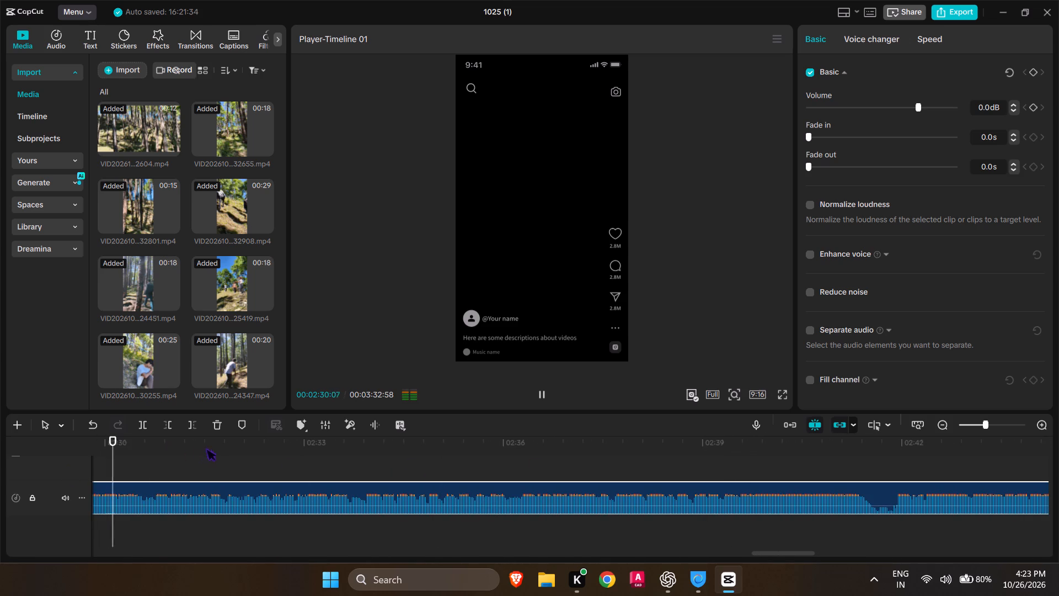
Find the quiet break near 02:10 and trim away the song segment's part before 00:02:10:14.
drag(153, 444, 0, 456)
key(space)
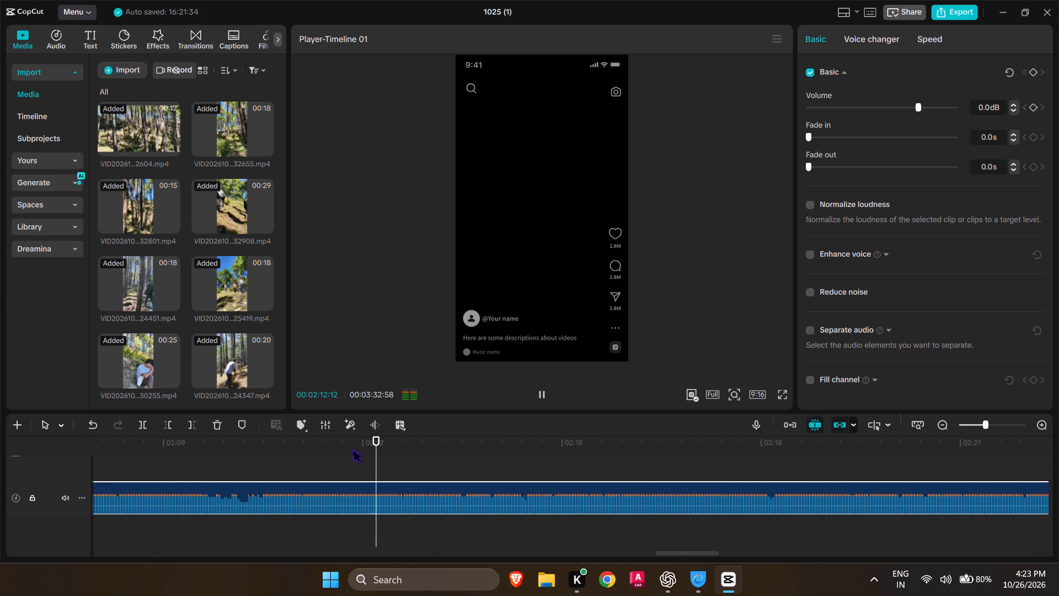
drag(402, 449, 274, 462)
key(space)
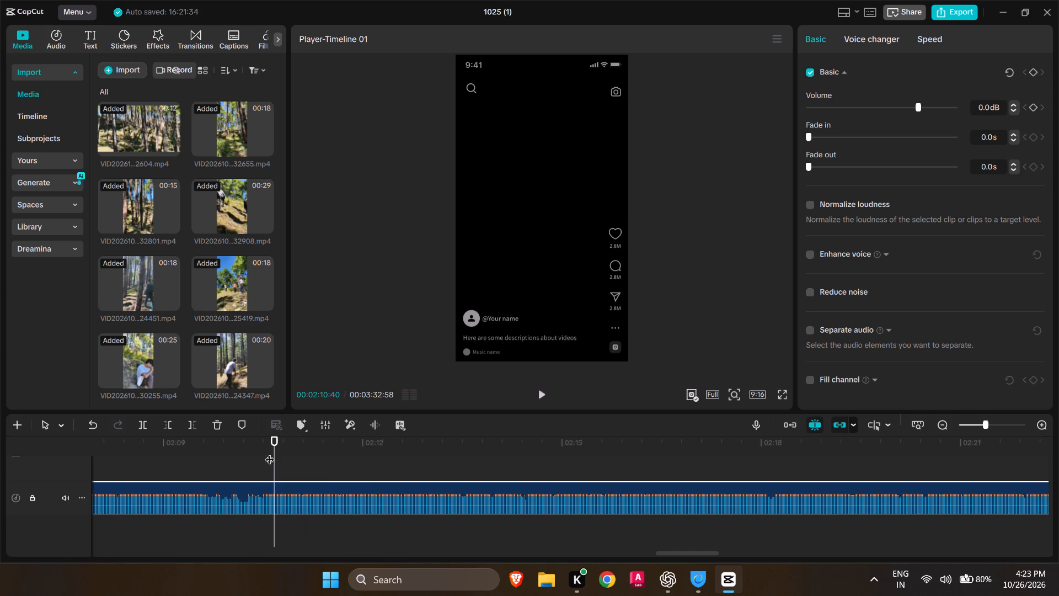
key(space)
key(space)
drag(298, 452, 250, 461)
drag(250, 461, 245, 462)
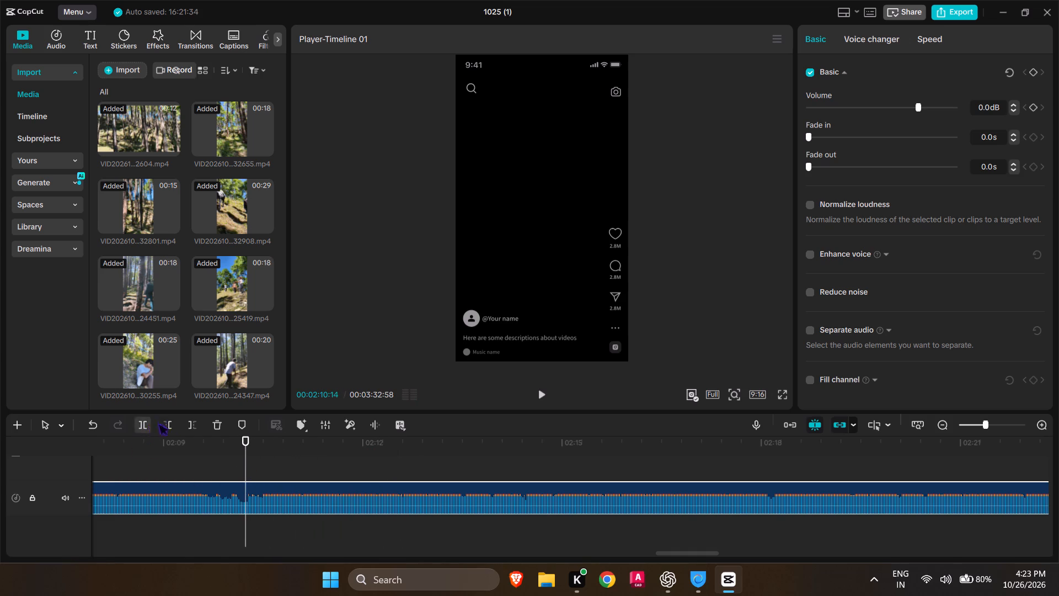
click(167, 418)
key(space)
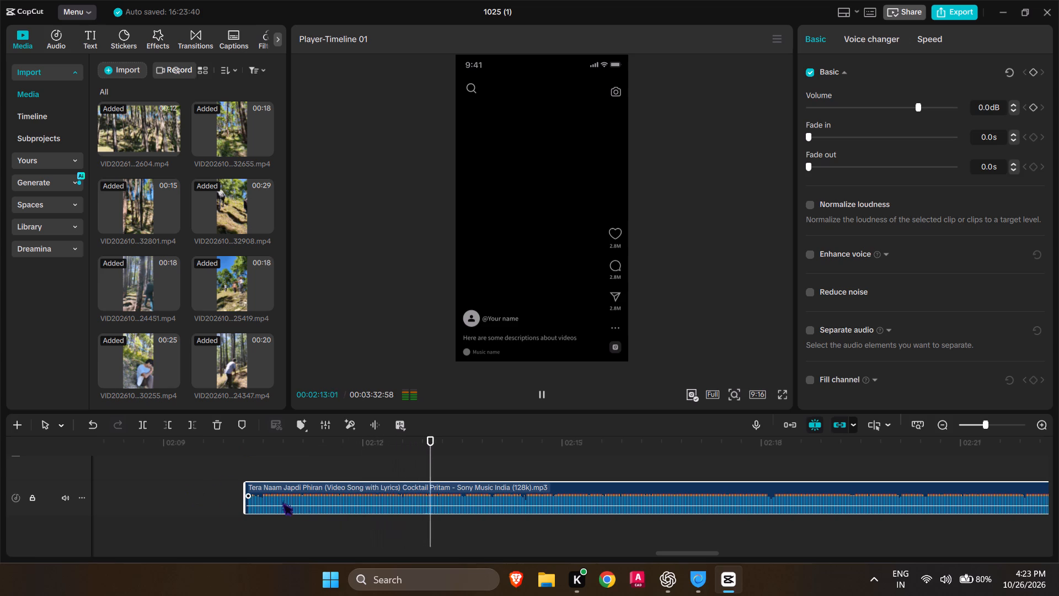
Move the trimmed song segment back to just after the 49-second cut, leaving a gap of about 0.2 seconds.
drag(304, 502, 0, 521)
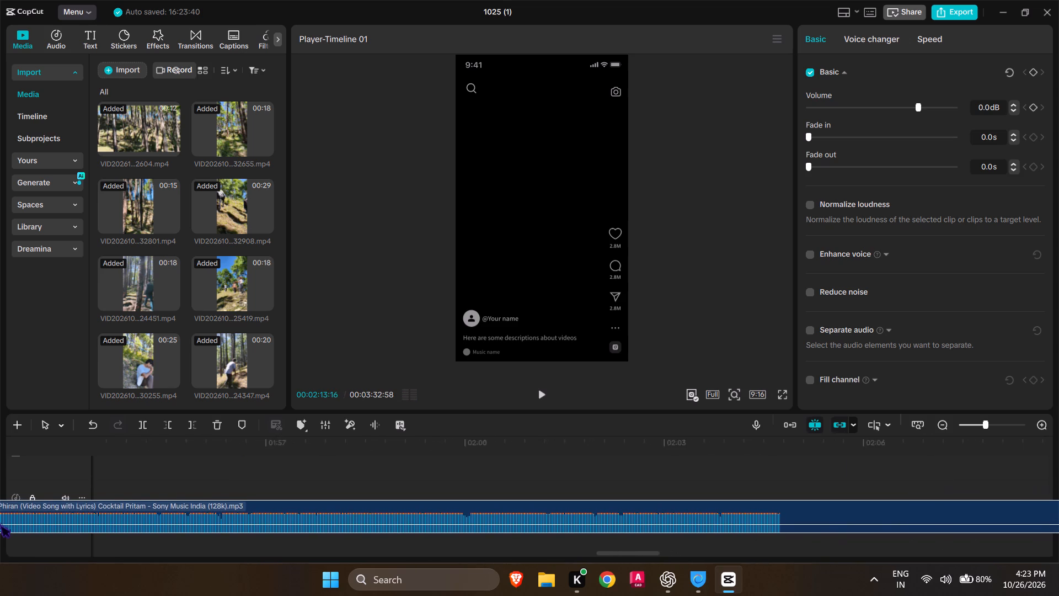
drag(0, 521, 569, 561)
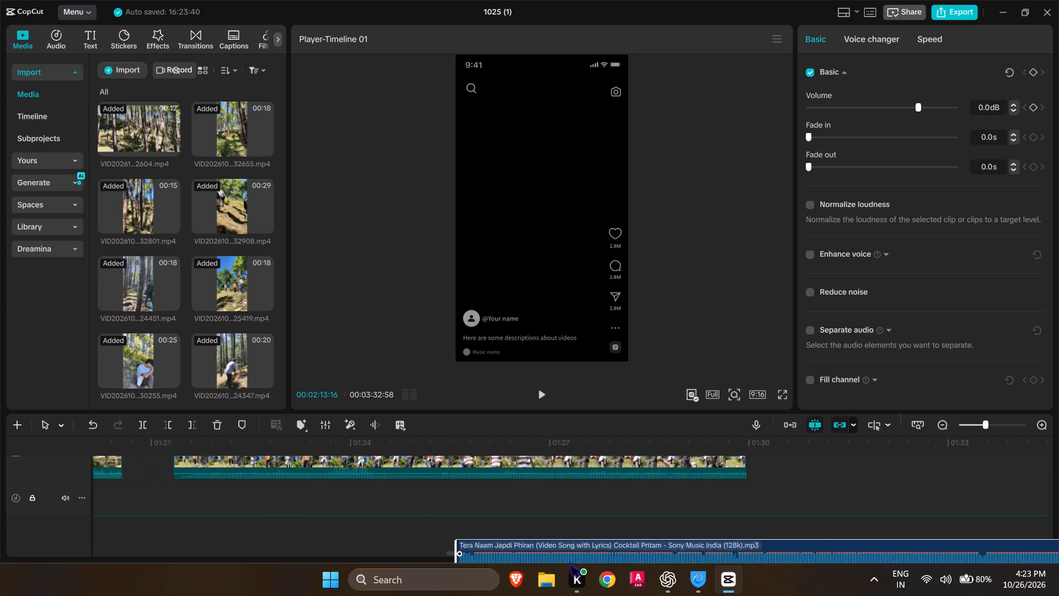
drag(569, 561, 0, 567)
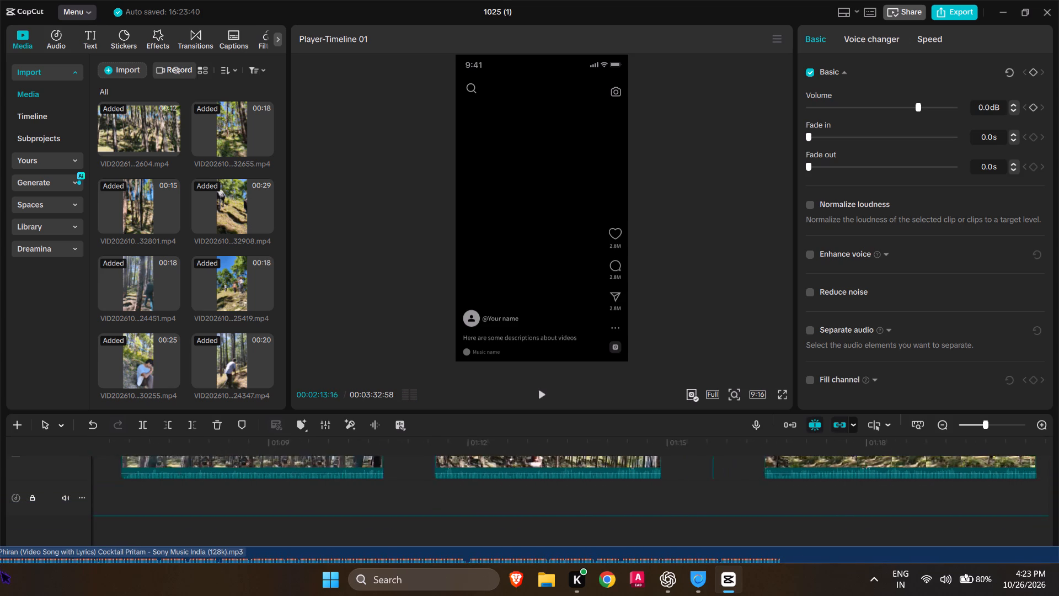
drag(0, 567, 905, 535)
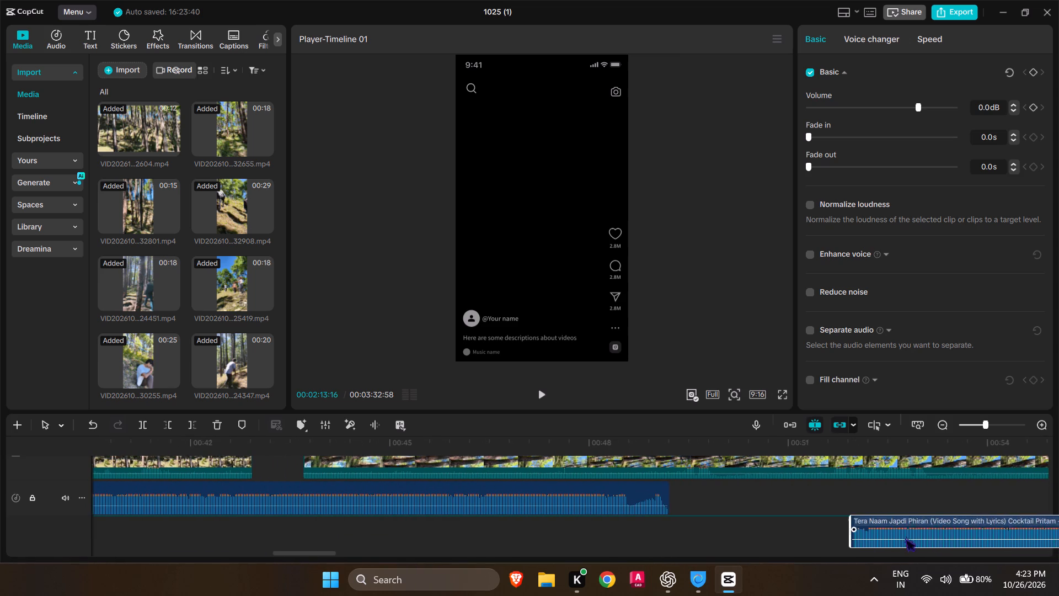
drag(905, 535, 741, 508)
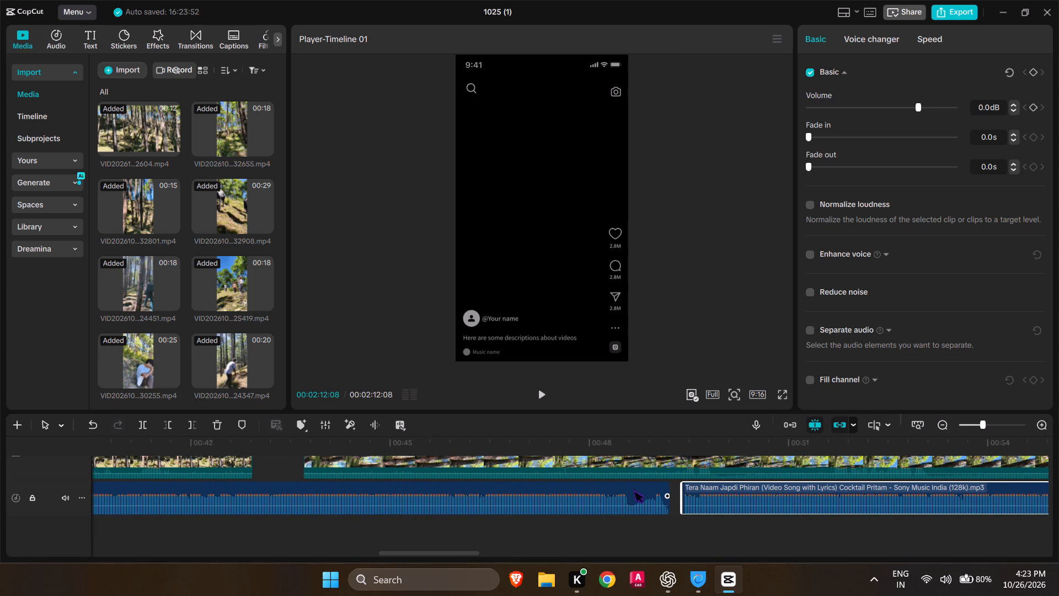
Preview the transition from 00:00:48:12 and close the gap so the moved segment directly follows the earlier song part.
click(633, 487)
click(603, 480)
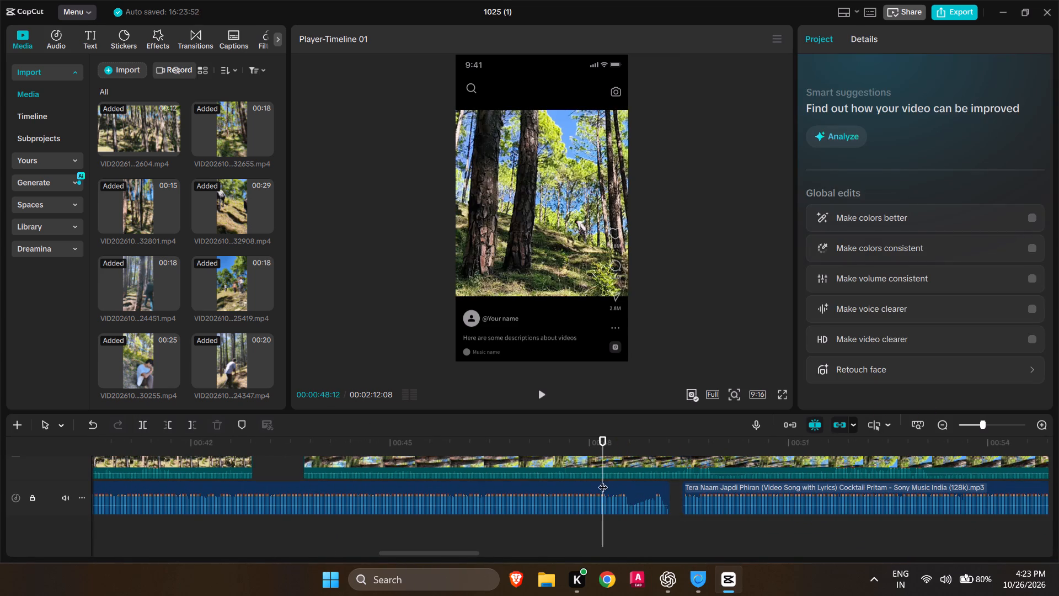
key(space)
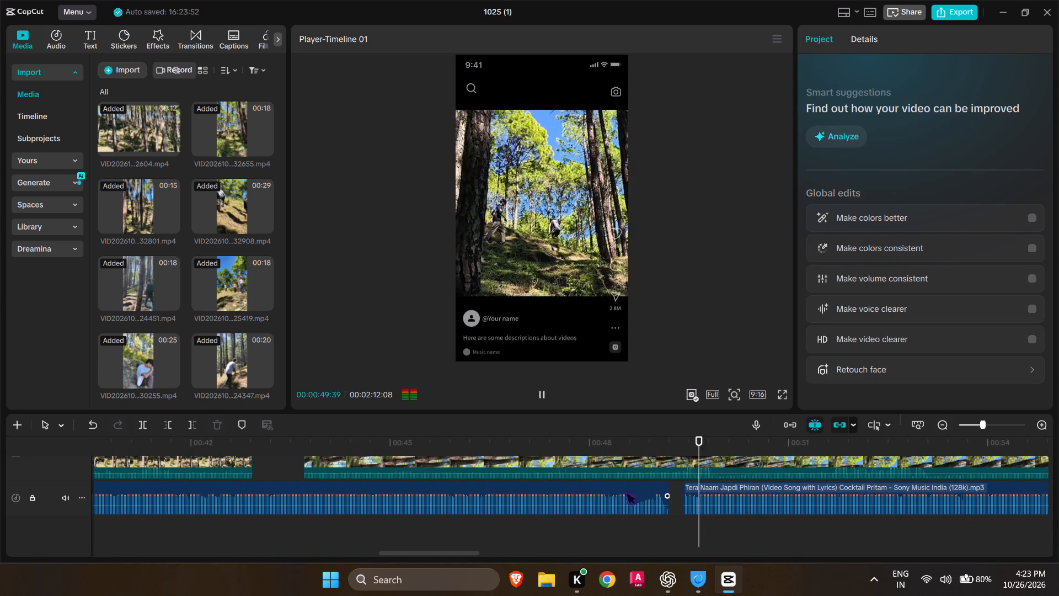
drag(719, 499, 694, 497)
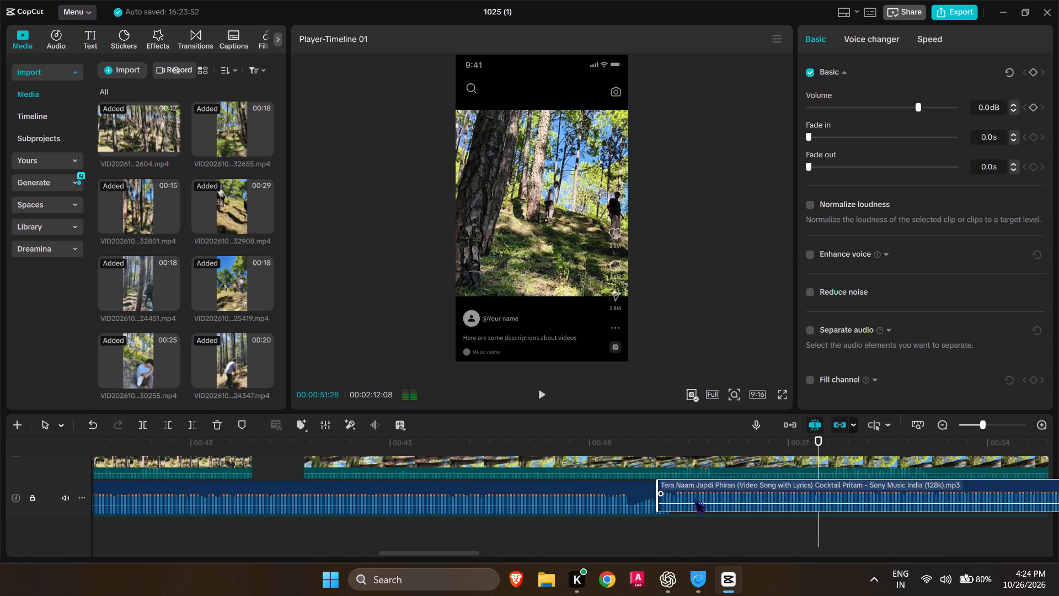
drag(694, 497, 702, 502)
drag(686, 535, 688, 502)
Play back from before the song join at about 00:49 to about 01:26, checking the joined passage against the forest clips.
drag(814, 445, 310, 492)
key(space)
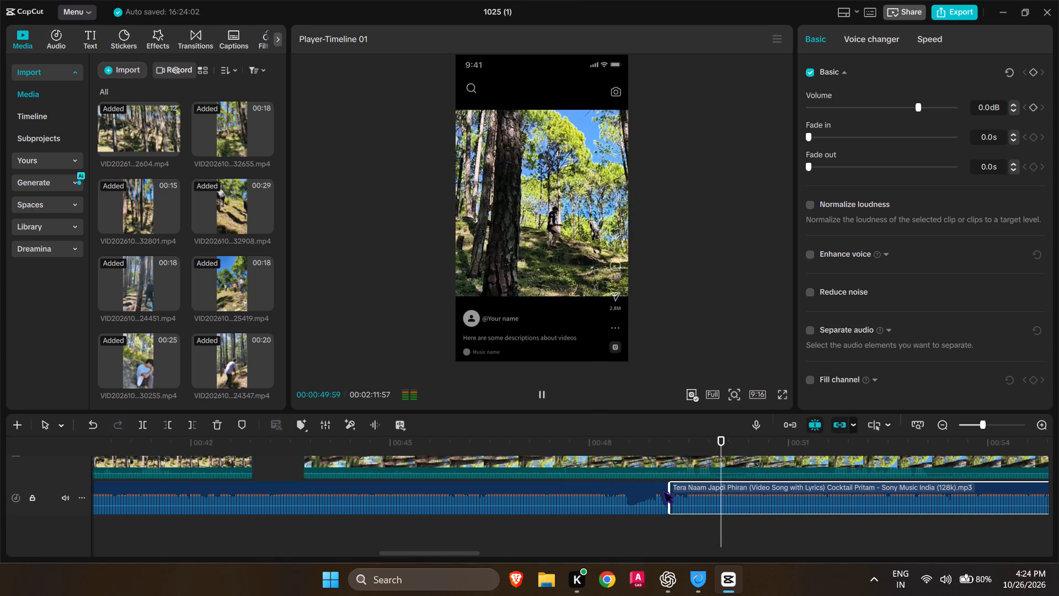
scroll(852, 526, left, 1)
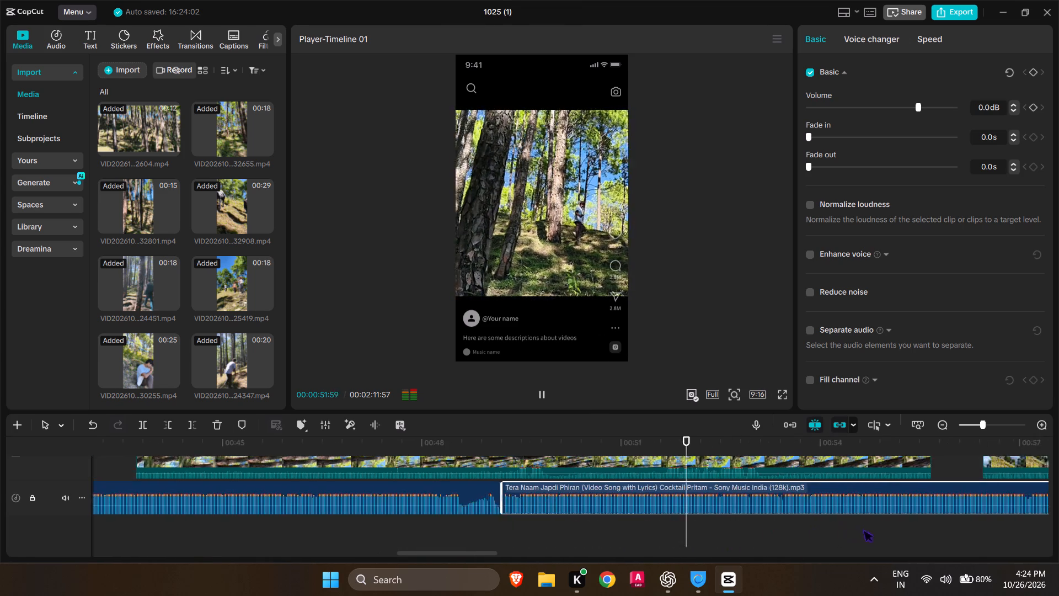
scroll(863, 526, left, 2)
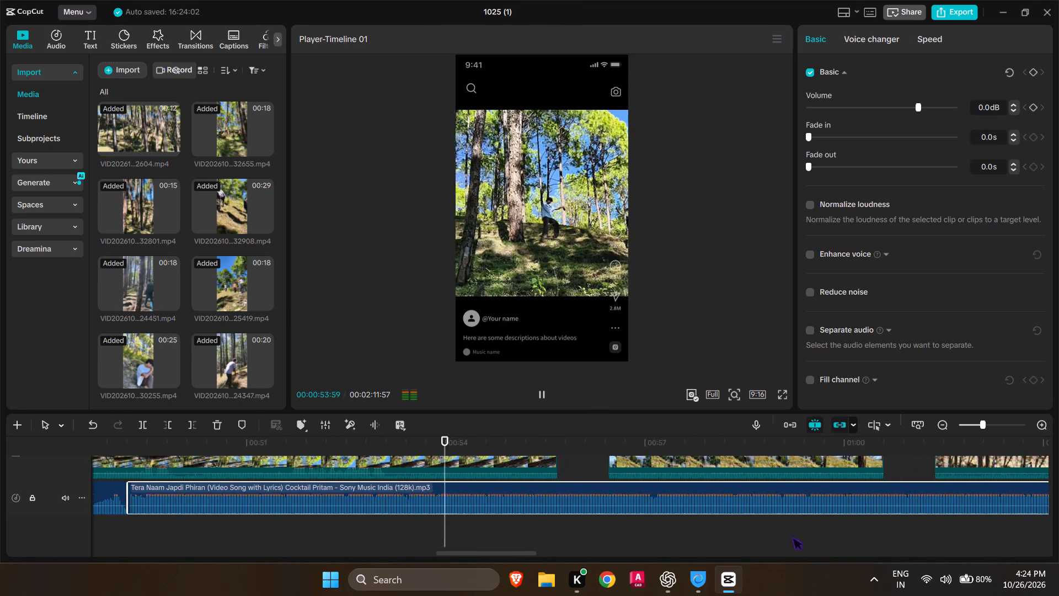
scroll(792, 534, left, 2)
scroll(721, 539, left, 1)
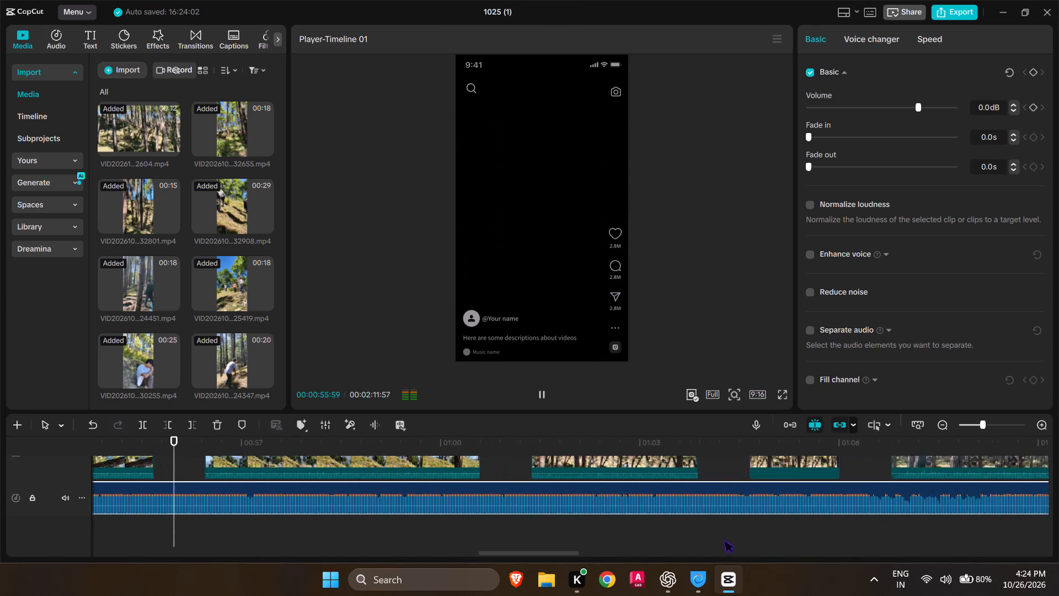
scroll(723, 536, left, 3)
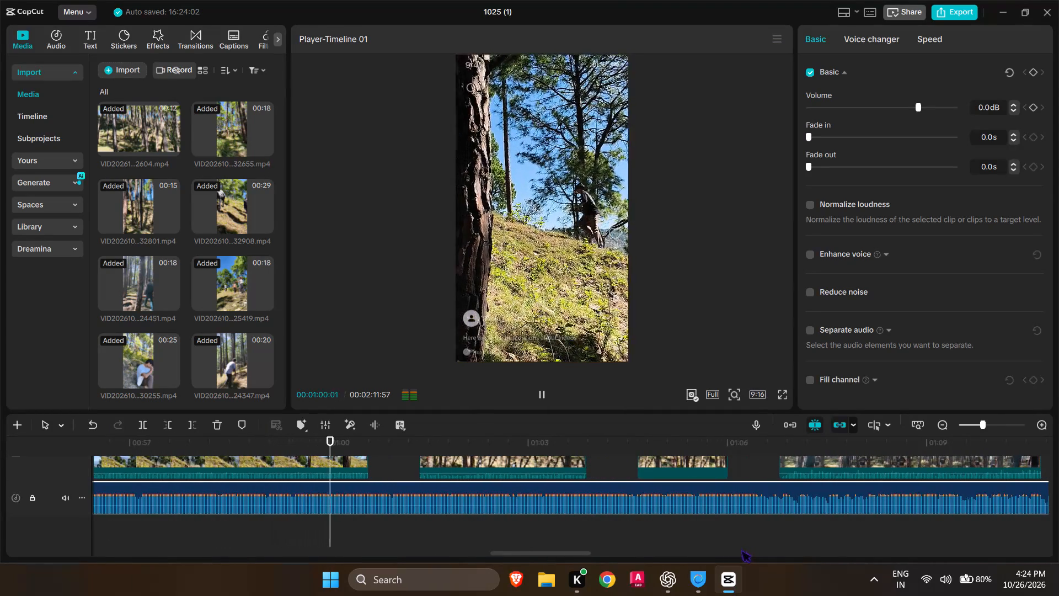
scroll(738, 547, left, 1)
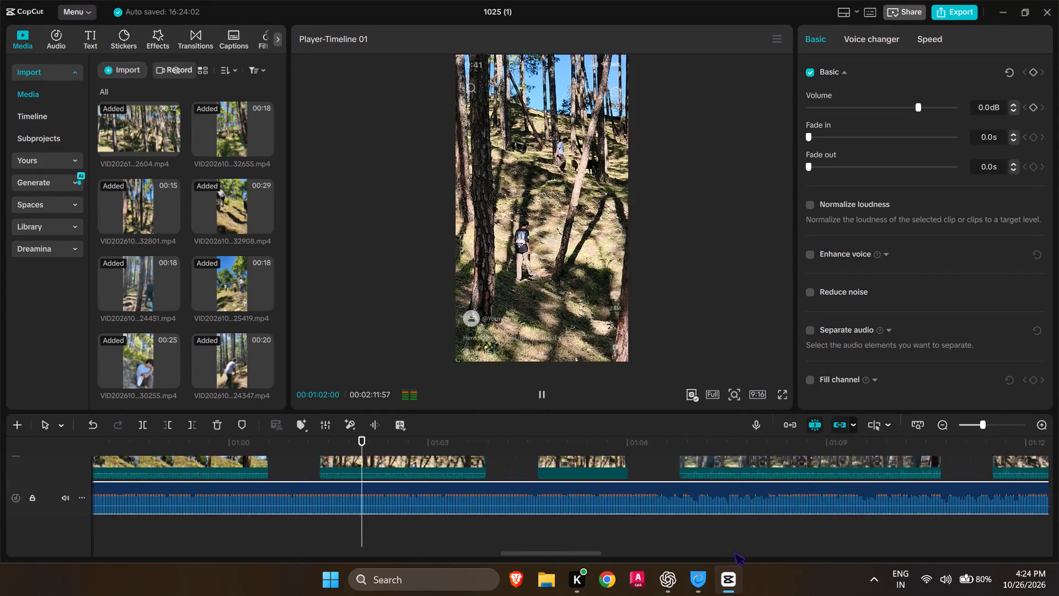
scroll(734, 549, left, 1)
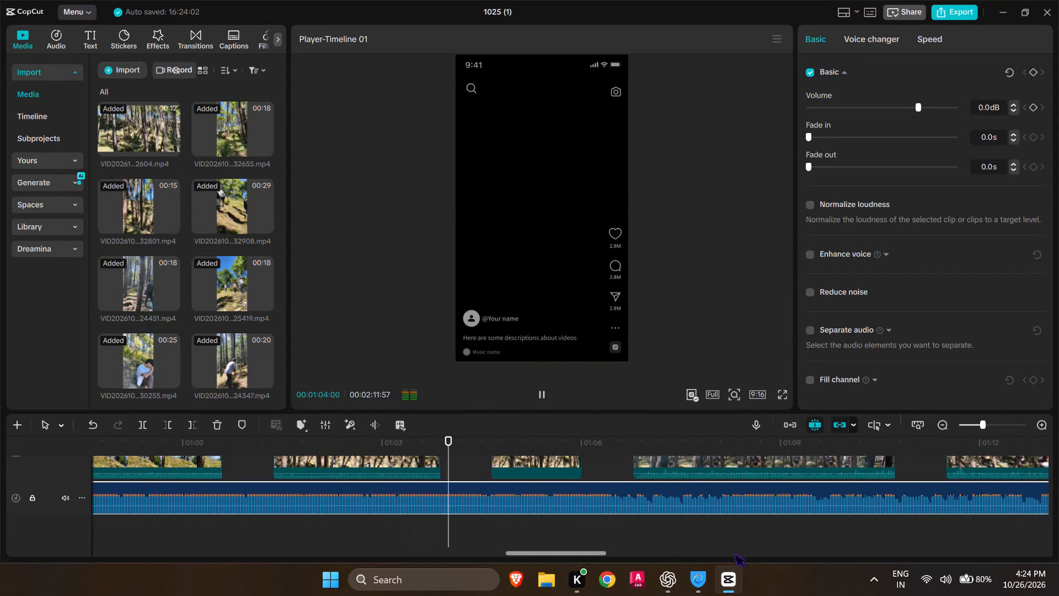
scroll(734, 550, left, 2)
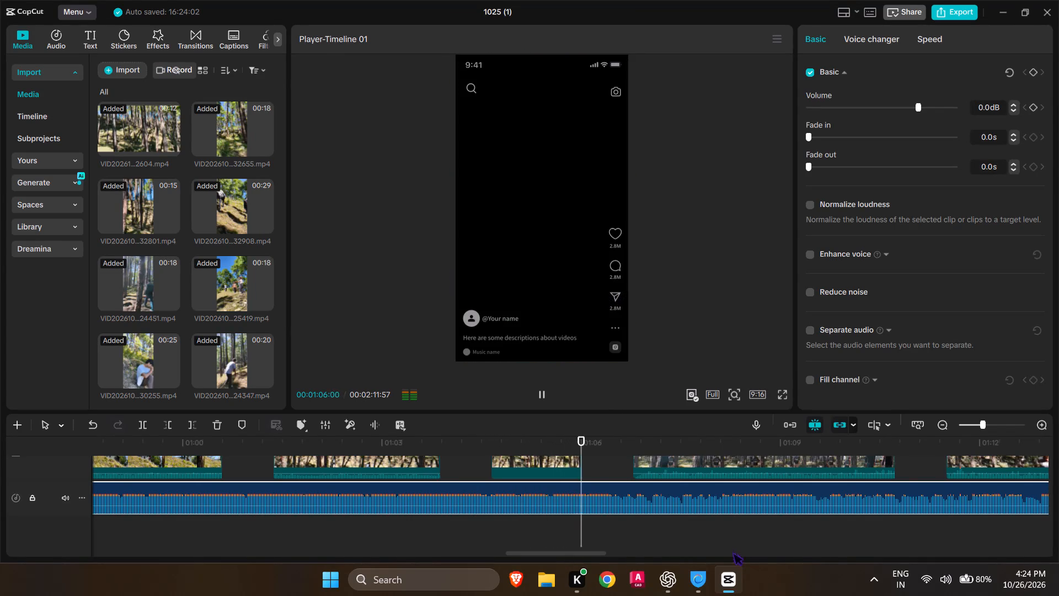
scroll(731, 548, left, 2)
scroll(895, 563, left, 1)
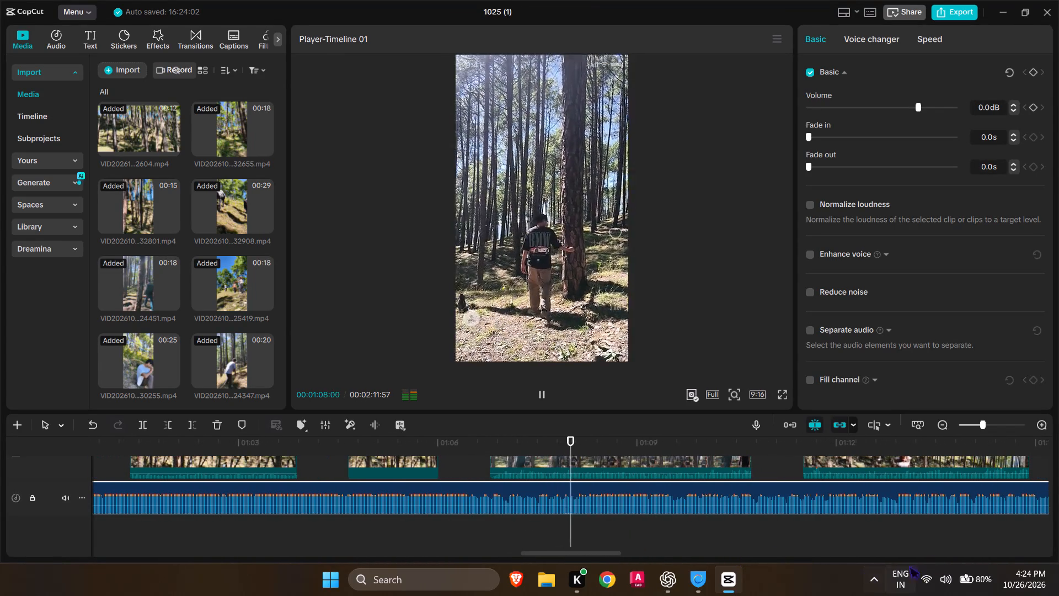
scroll(909, 563, left, 1)
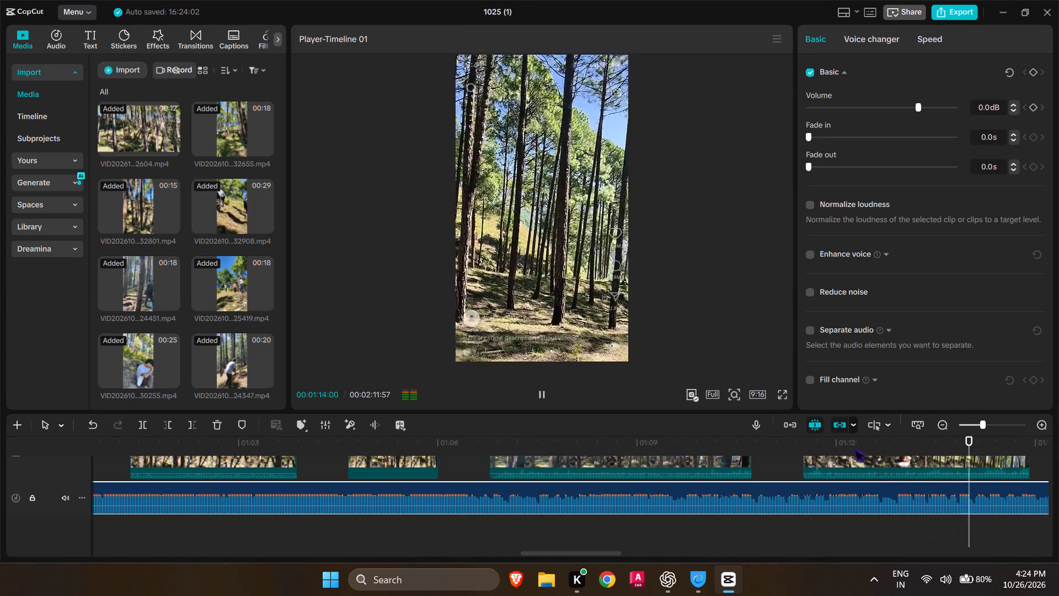
scroll(855, 434, left, 1)
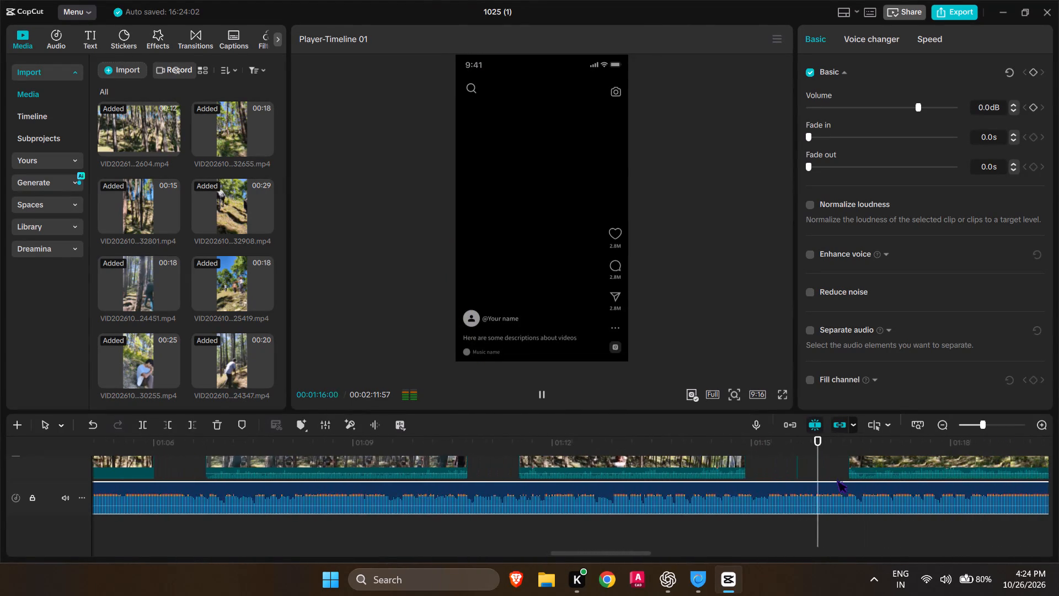
scroll(837, 477, left, 2)
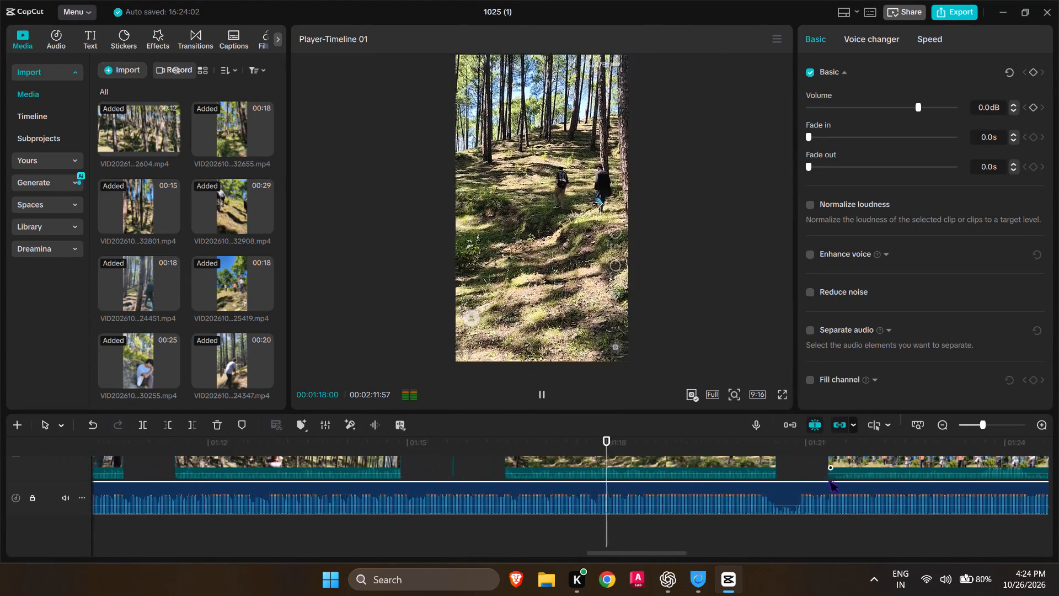
scroll(740, 462, left, 1)
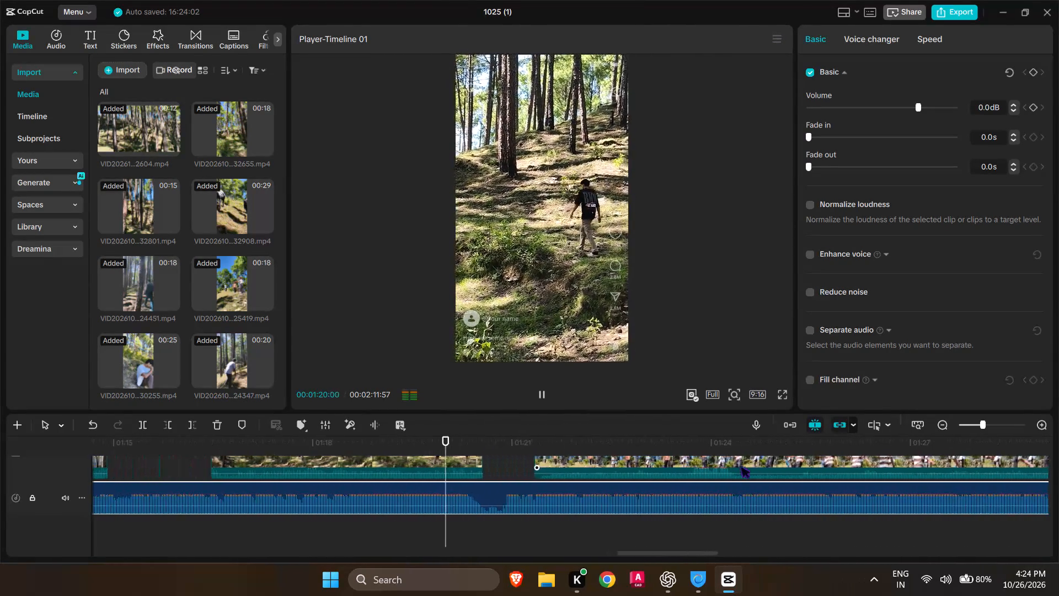
scroll(740, 462, left, 1)
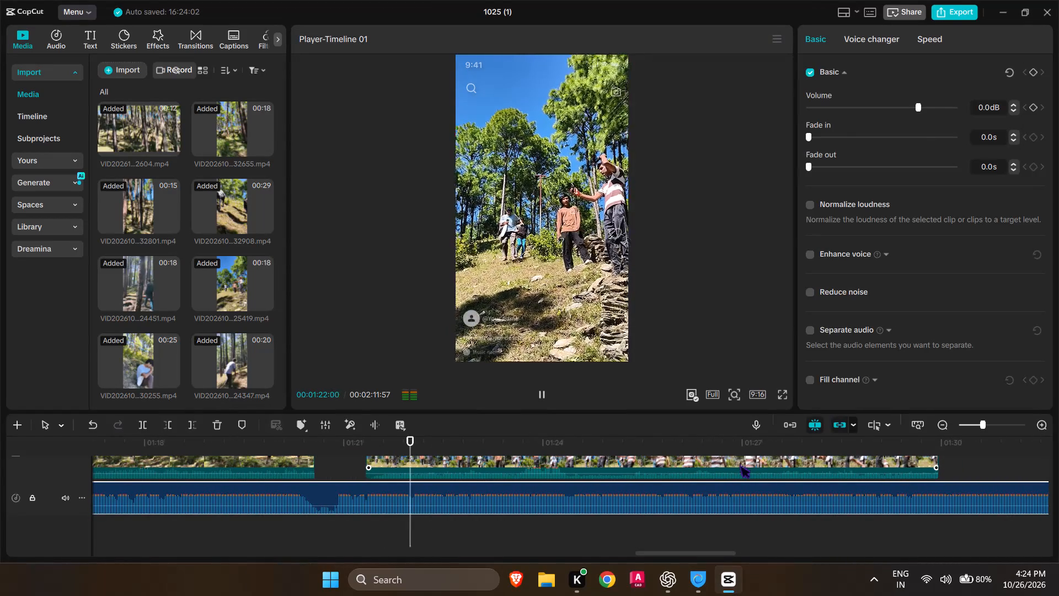
scroll(740, 462, left, 1)
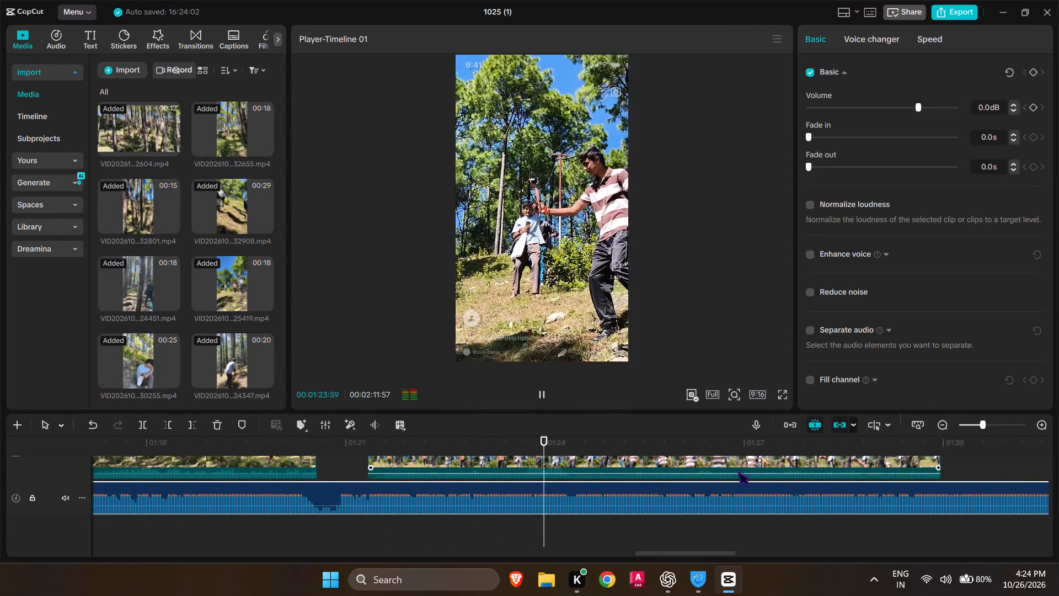
scroll(738, 469, left, 1)
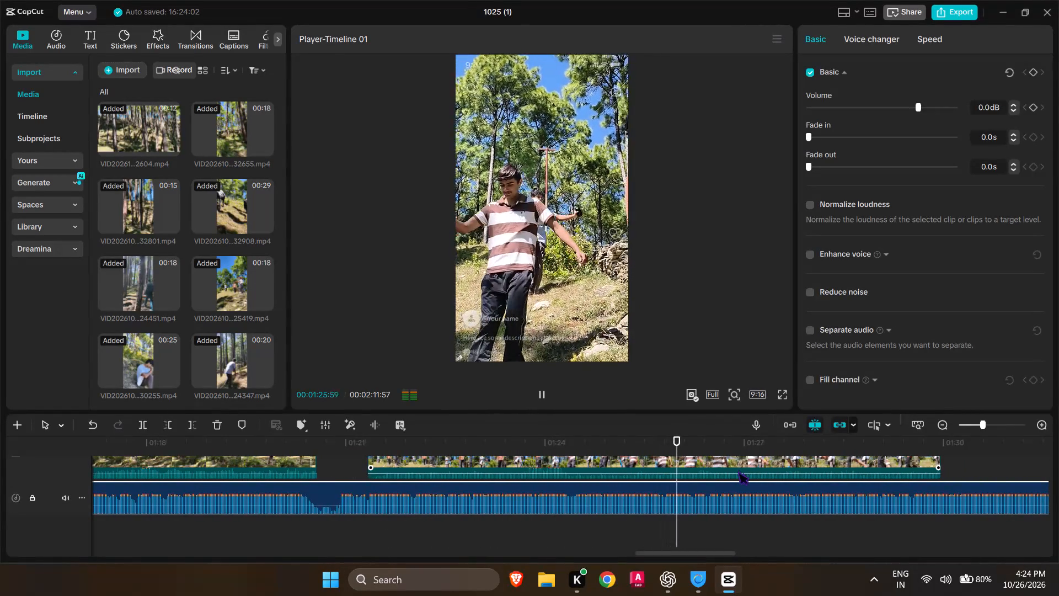
Listen and skip through the song beyond the last video clip, from about 01:30 to past 02:03, to judge where it should end.
scroll(738, 469, left, 3)
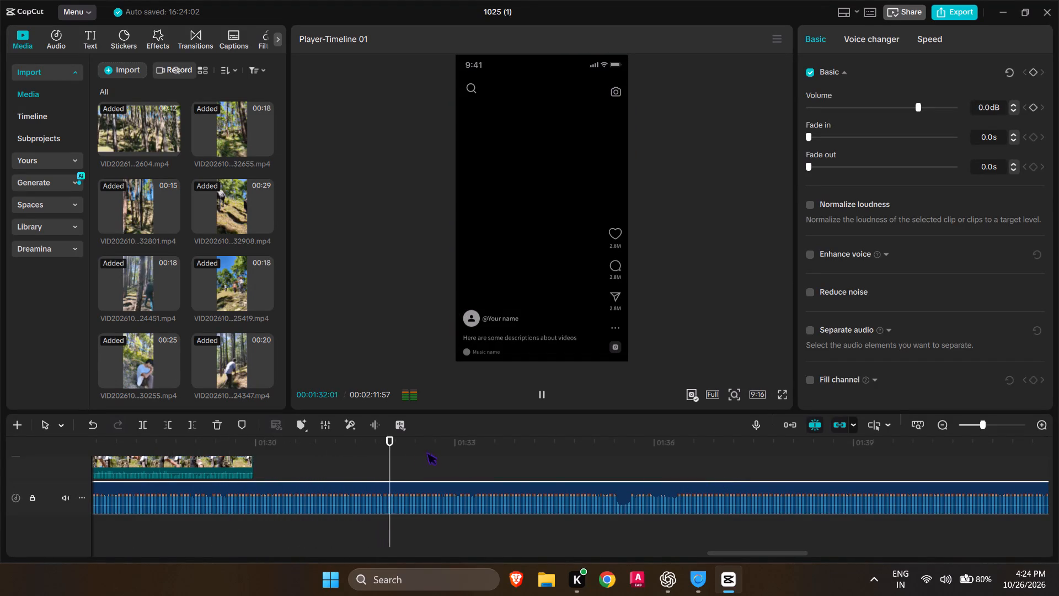
scroll(459, 447, left, 2)
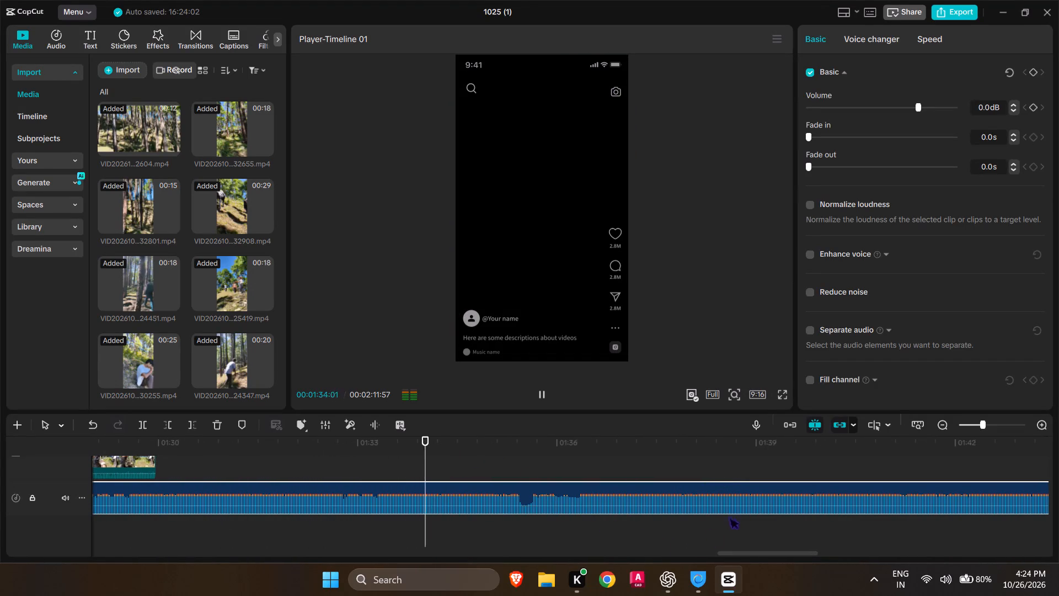
scroll(672, 503, left, 1)
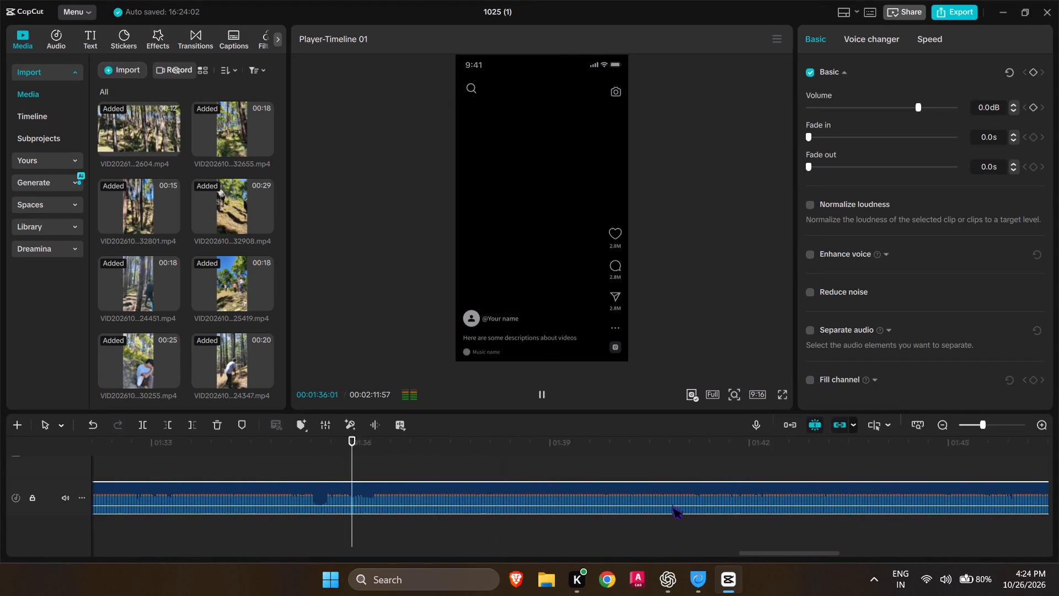
scroll(672, 503, left, 1)
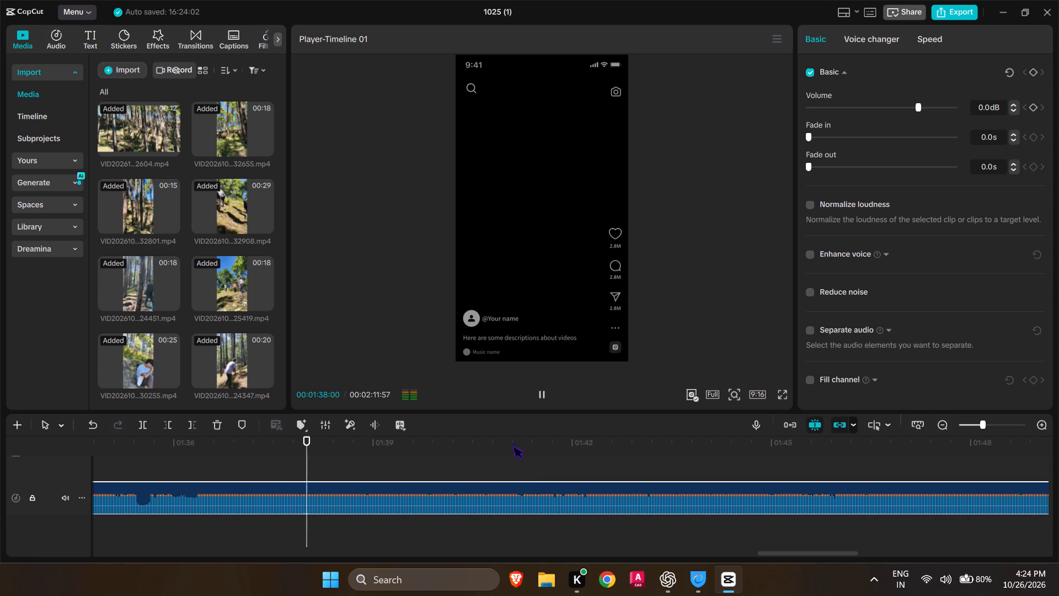
click(512, 442)
key(space)
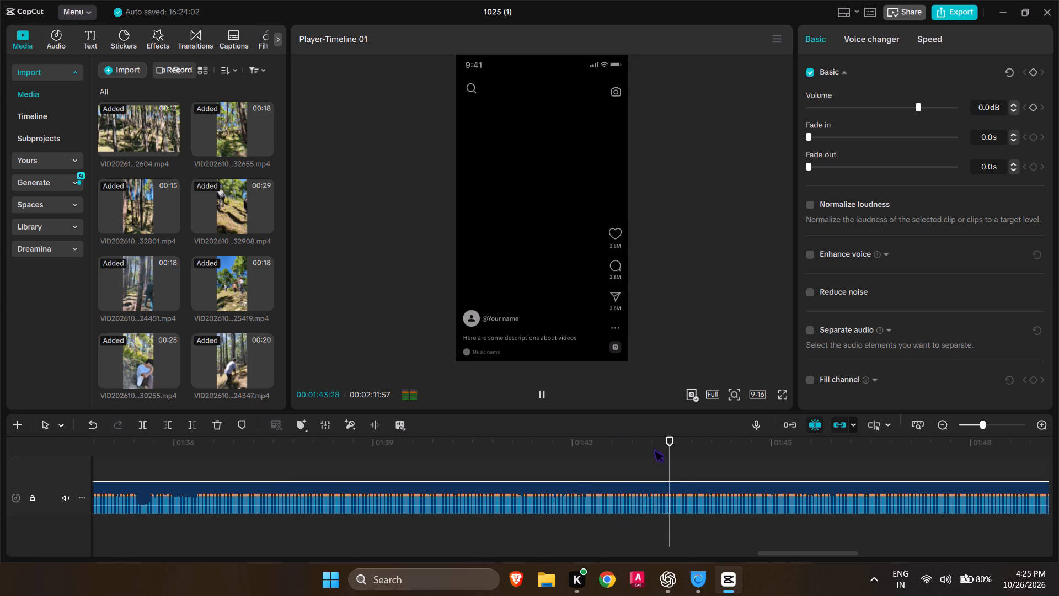
drag(657, 447, 976, 460)
key(space)
key(space)
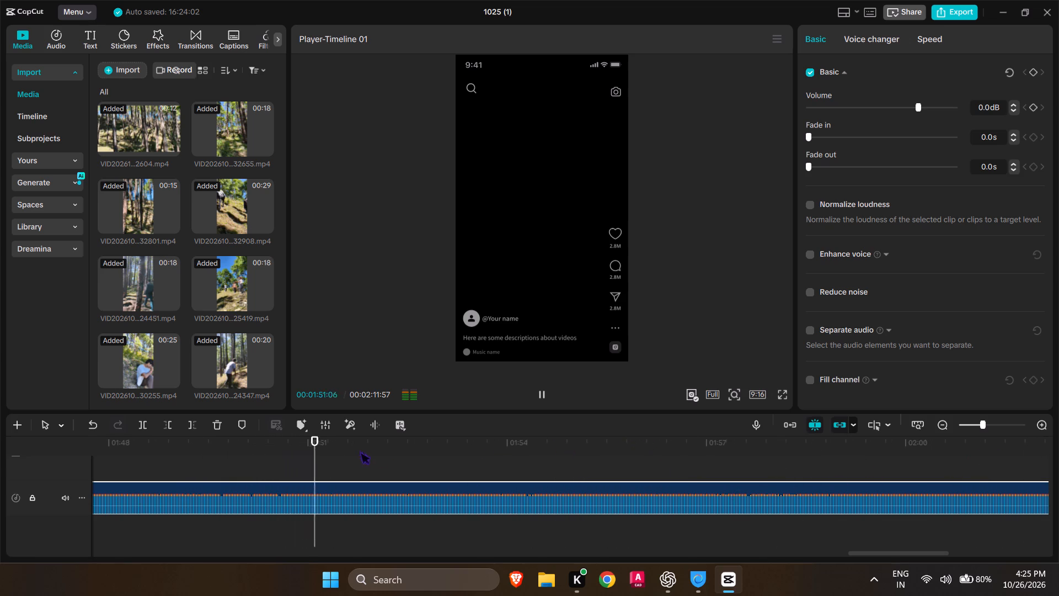
drag(360, 448, 520, 456)
key(space)
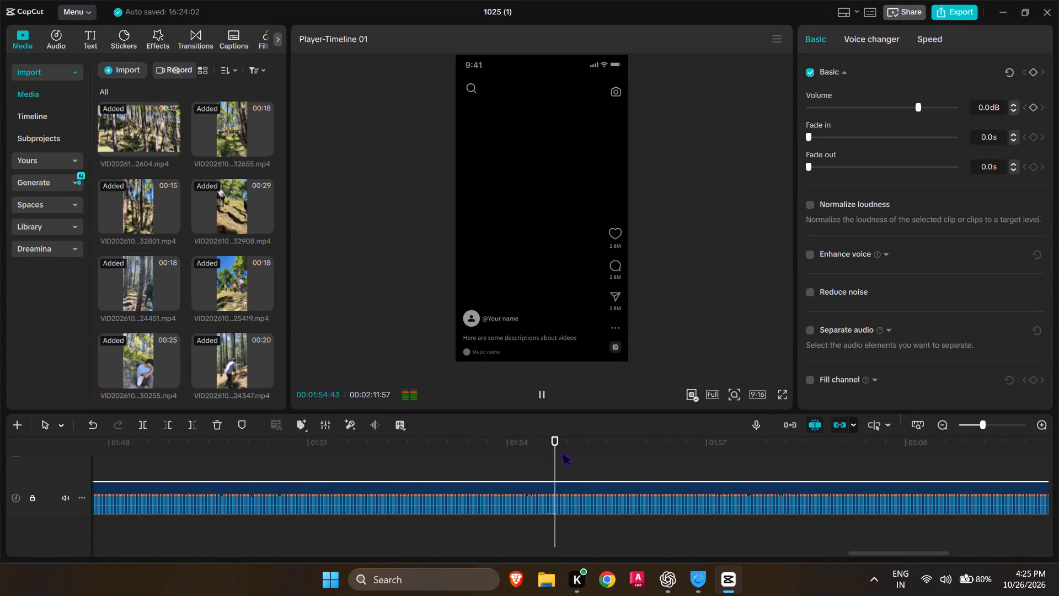
drag(563, 449, 769, 450)
key(space)
drag(819, 444, 1058, 434)
key(space)
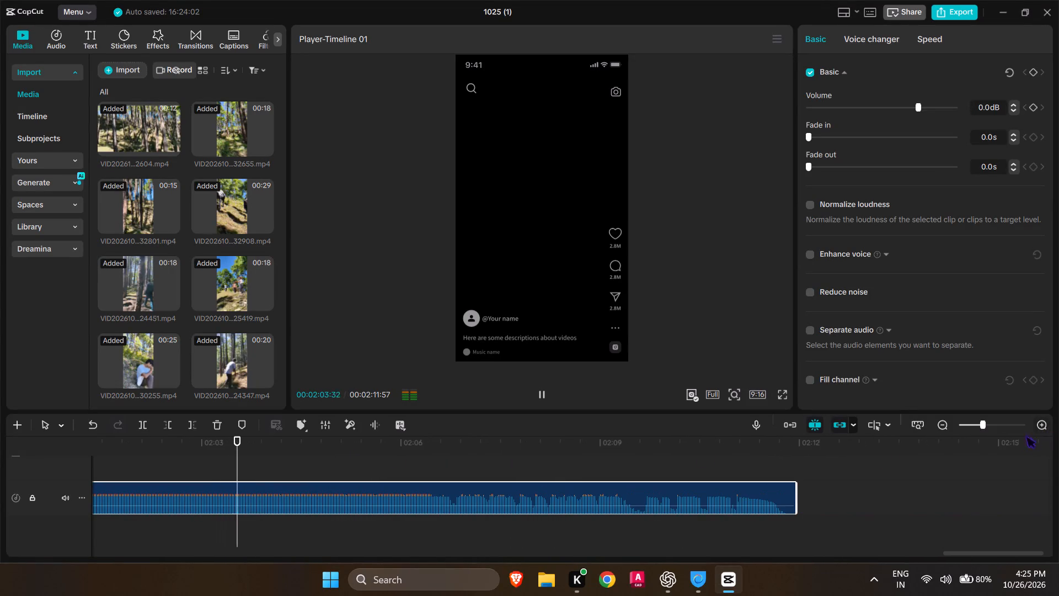
Trim the end of the last song segment back to 00:01:54:05.
drag(799, 487, 277, 521)
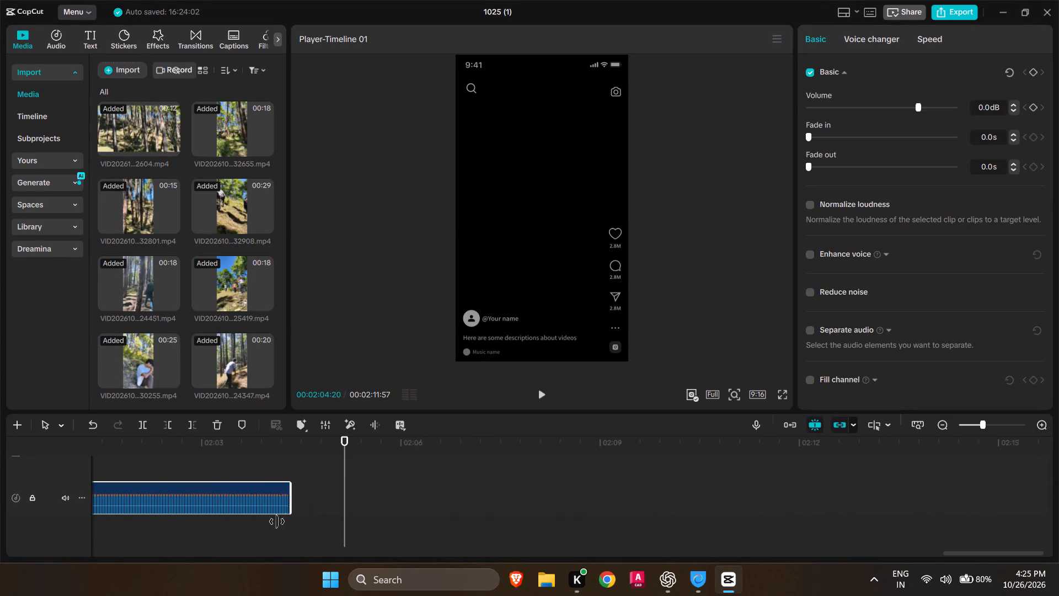
drag(277, 521, 136, 530)
drag(758, 501, 756, 504)
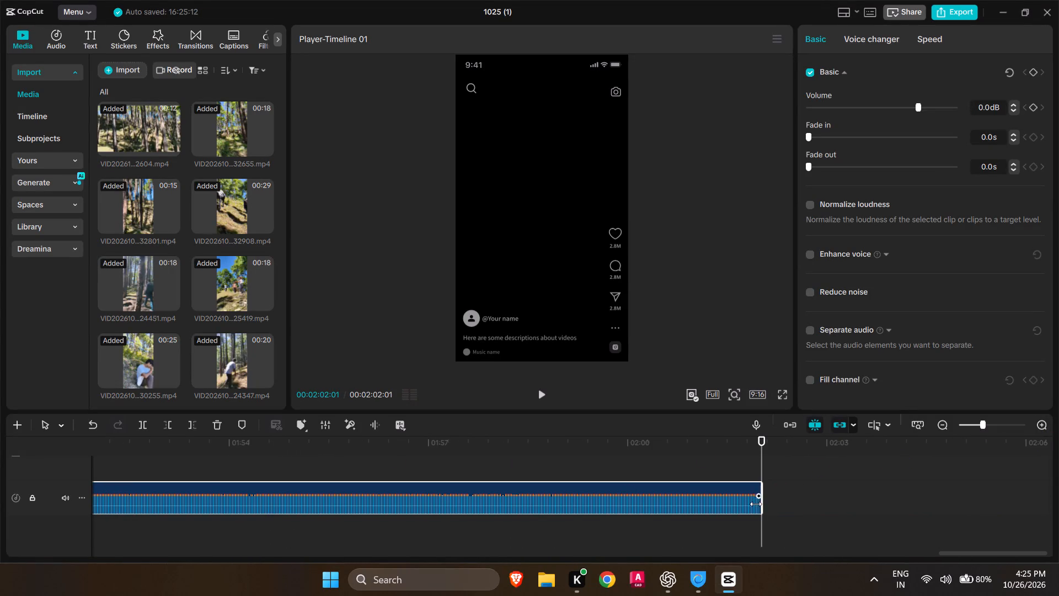
drag(756, 504, 769, 500)
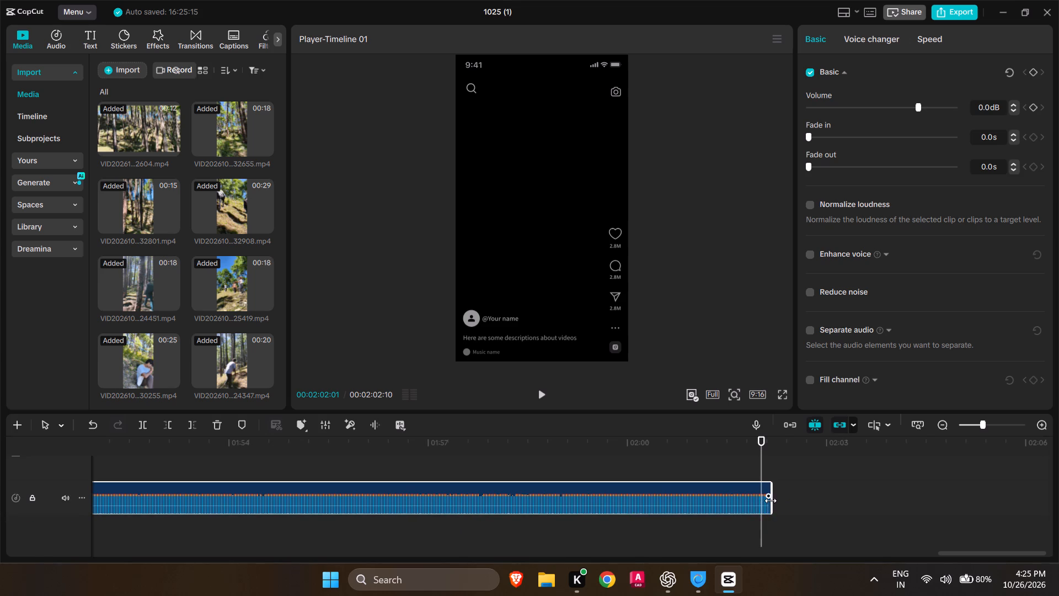
drag(771, 501, 231, 478)
Preview the edit from its start and move the overlay clip VID20261020130255.mp4 onto the main track, directly after the clip ending near 00:18.
key(space)
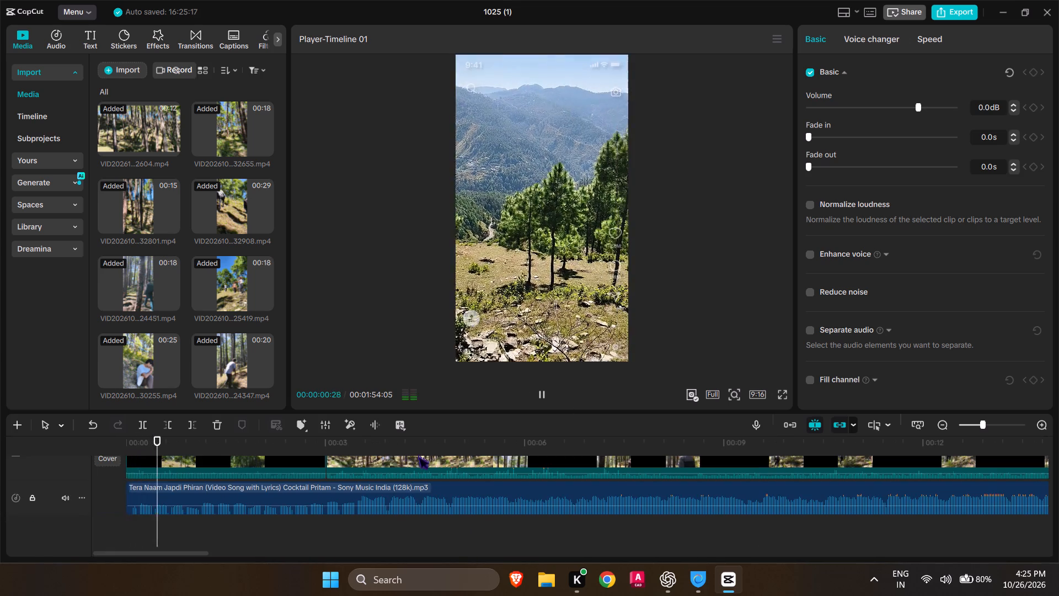
scroll(325, 486, right, 1)
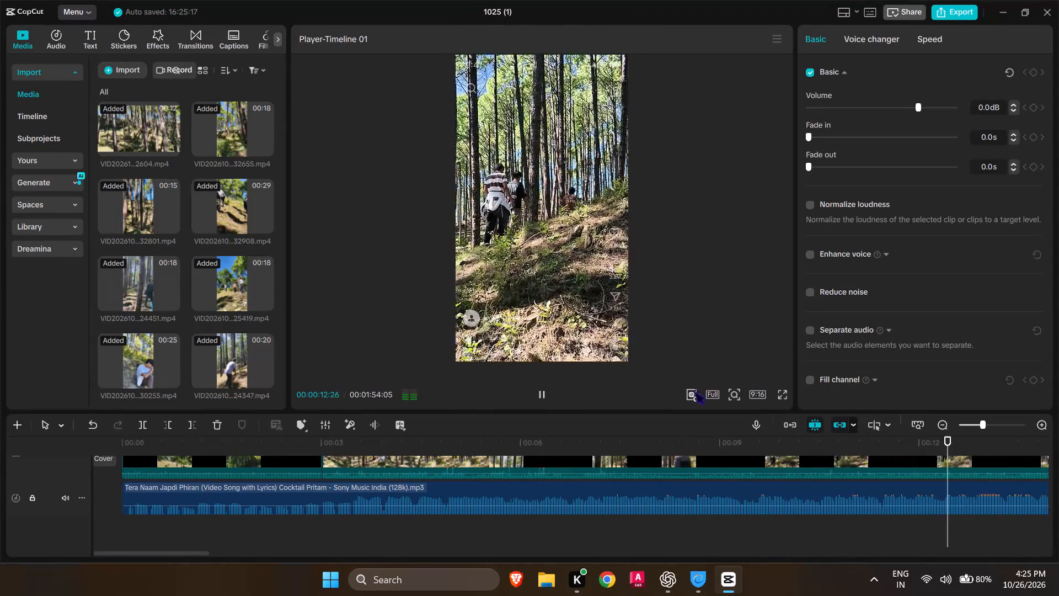
scroll(532, 457, up, 2)
scroll(398, 494, up, 2)
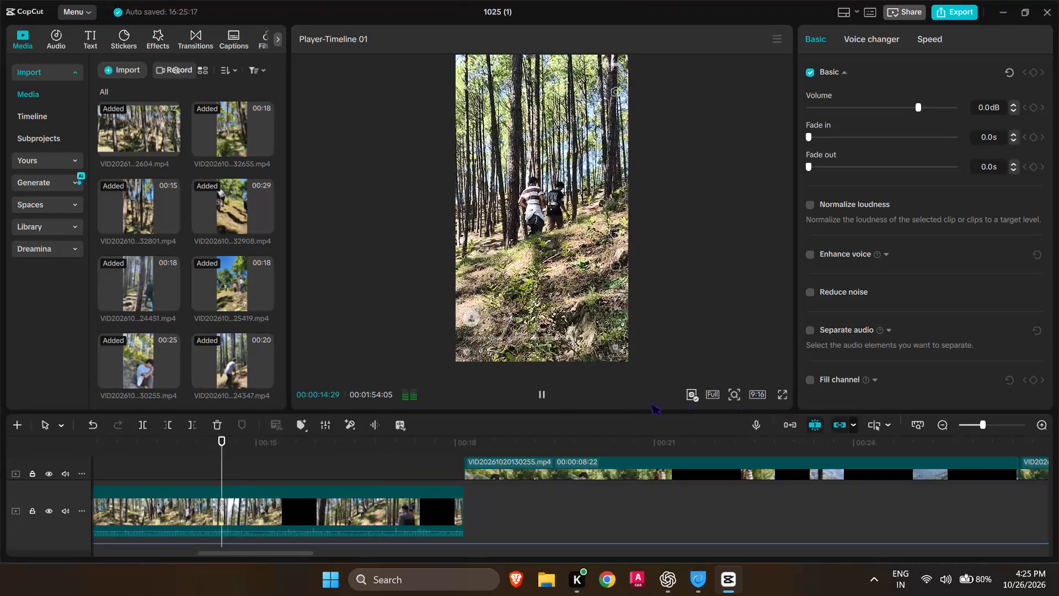
drag(528, 470, 525, 517)
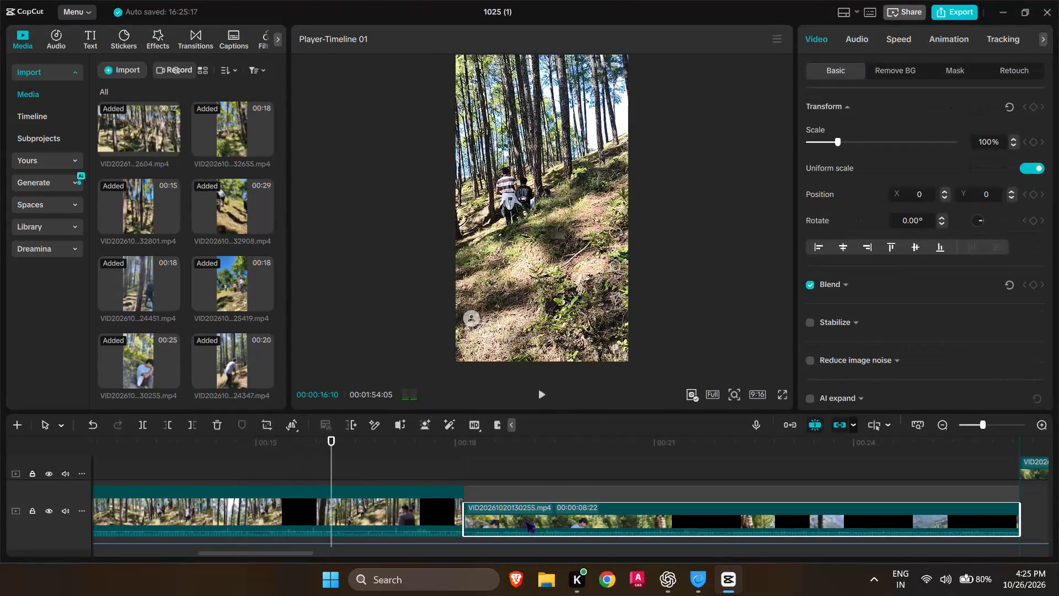
drag(525, 517, 522, 510)
key(space)
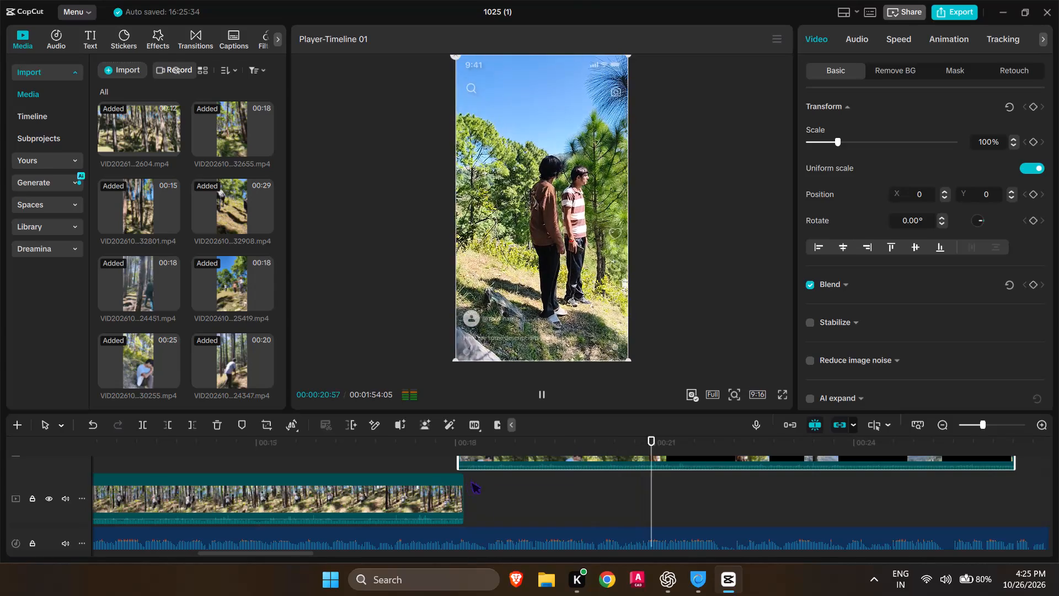
drag(489, 462, 497, 509)
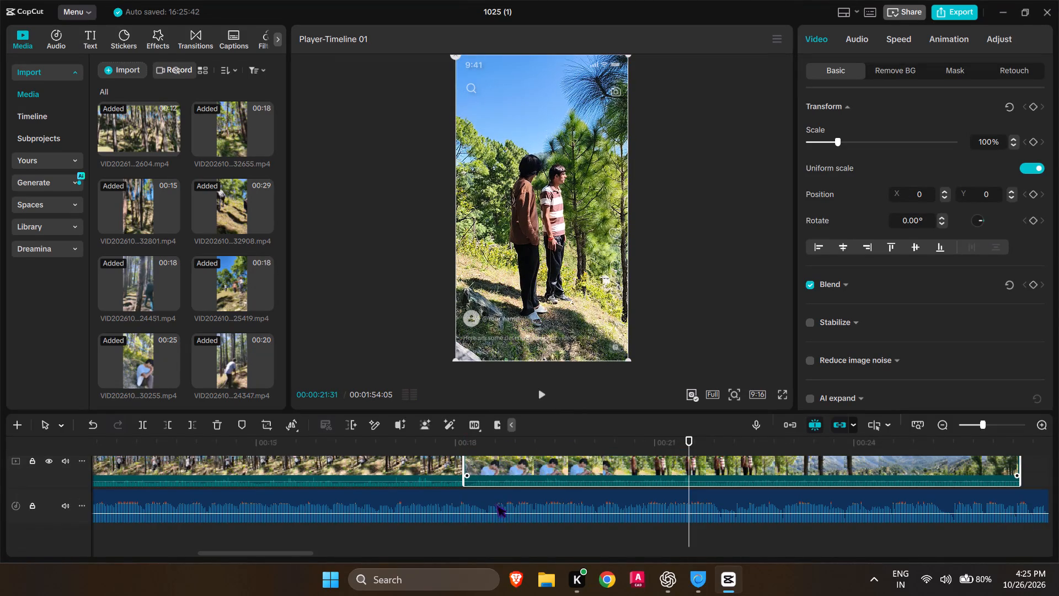
drag(691, 460, 590, 472)
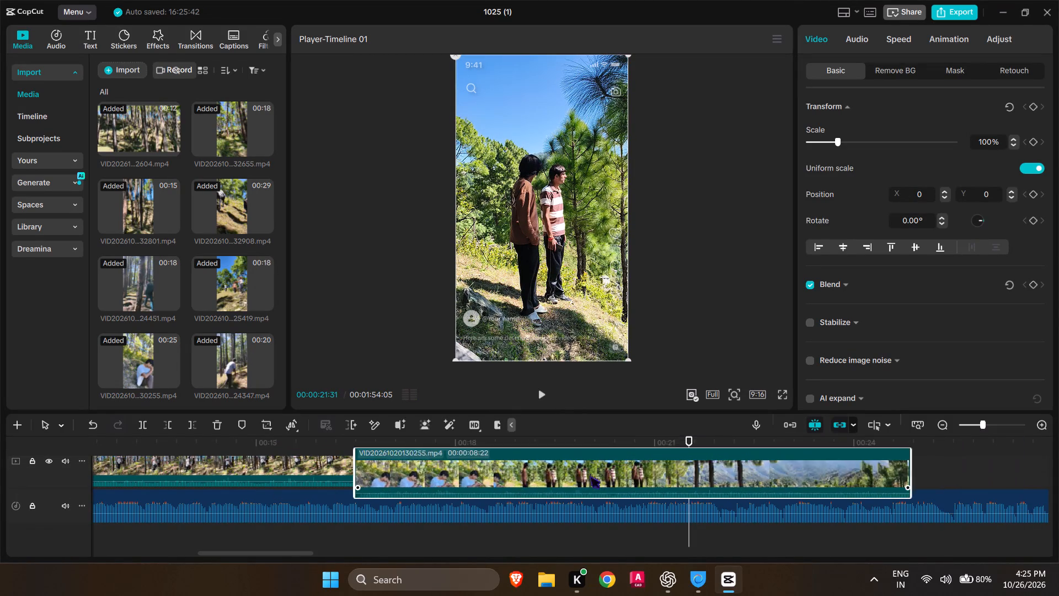
drag(590, 472, 693, 470)
Play back the edit from about 00:18 to about 00:43, checking the moved clip and the following forest clips against the song.
drag(688, 438, 672, 439)
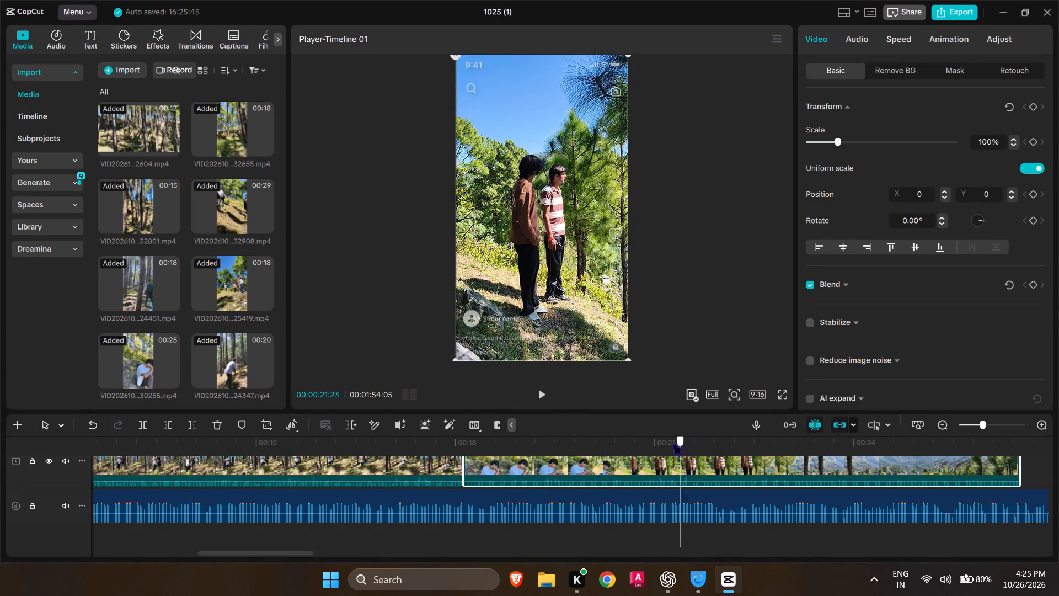
drag(672, 439, 439, 443)
key(space)
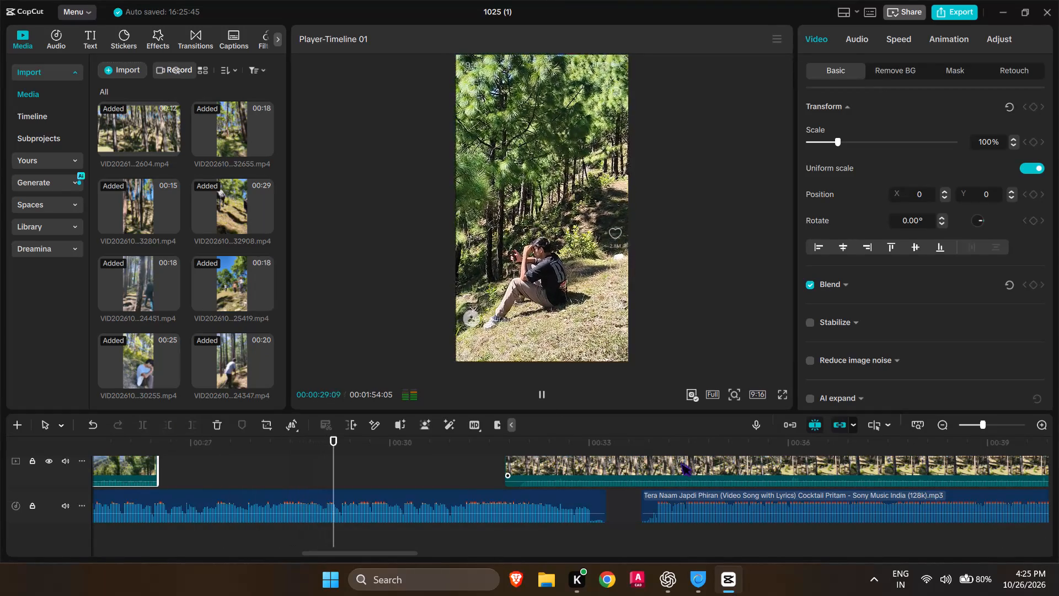
scroll(424, 475, up, 2)
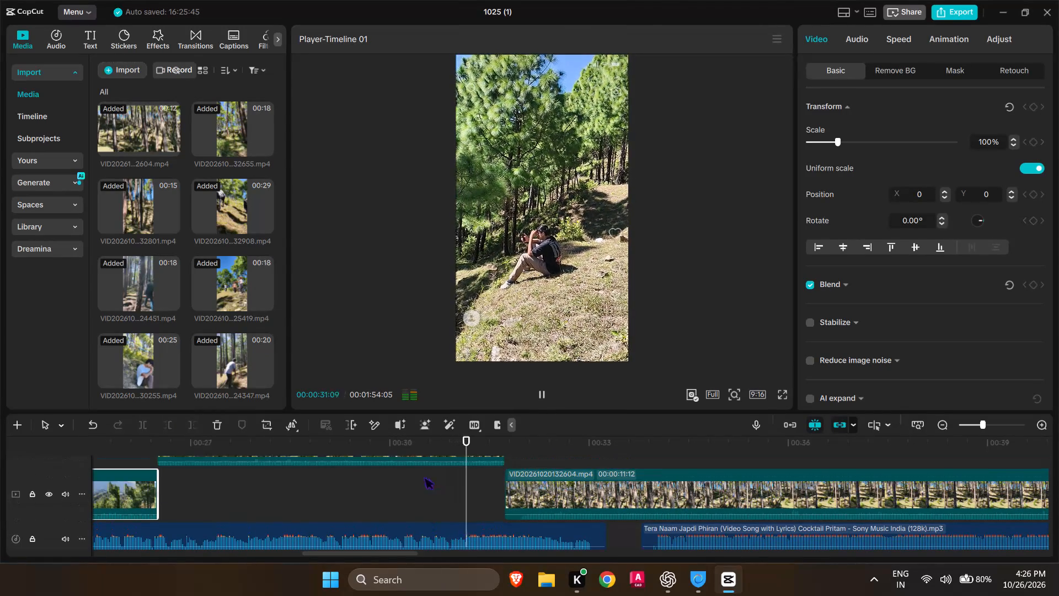
scroll(422, 471, up, 2)
scroll(422, 471, down, 2)
scroll(543, 471, down, 1)
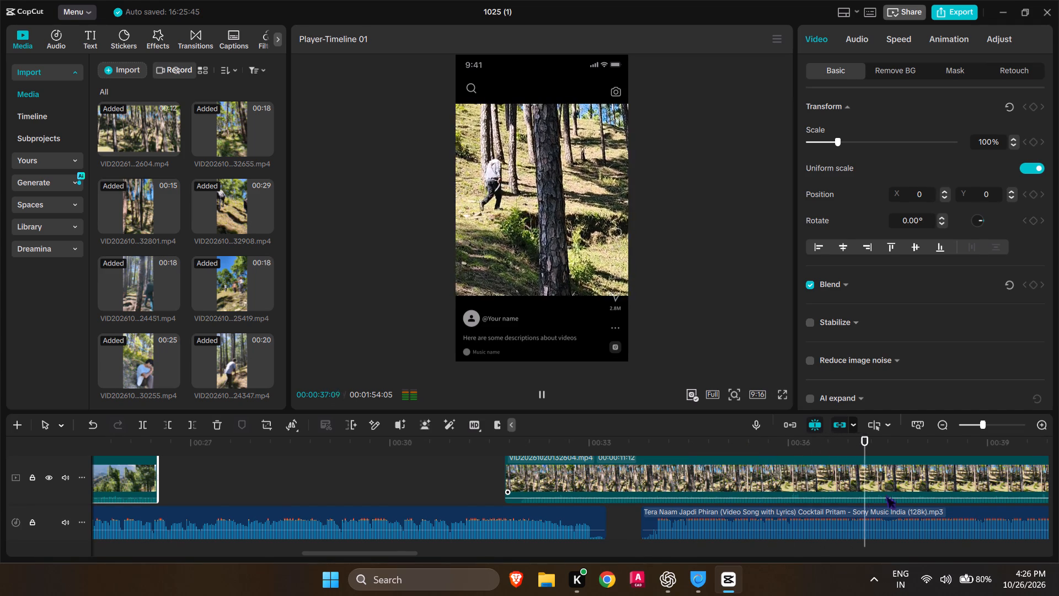
scroll(889, 491, down, 3)
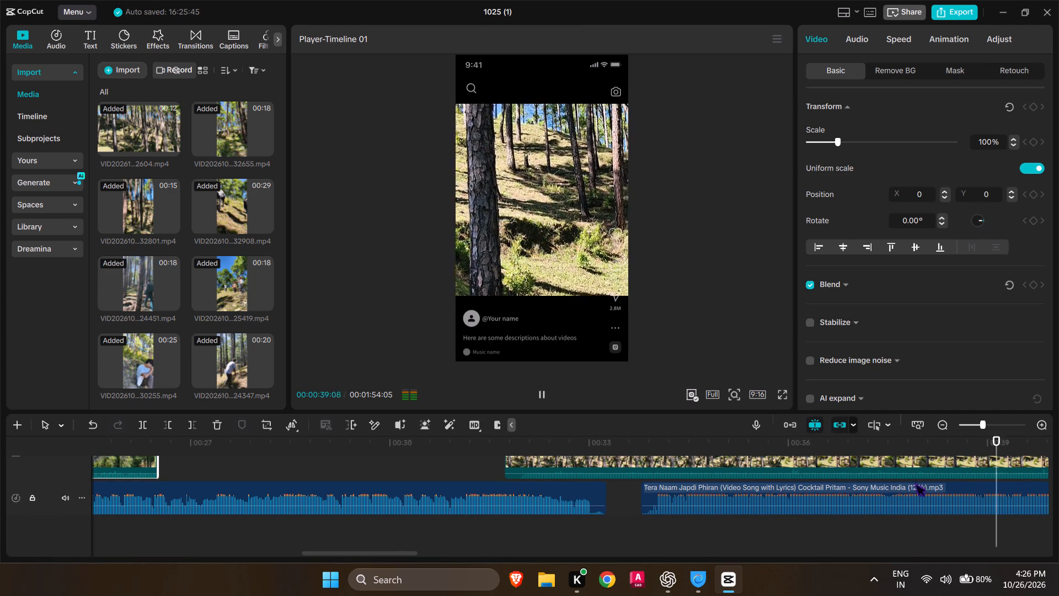
scroll(915, 480, up, 3)
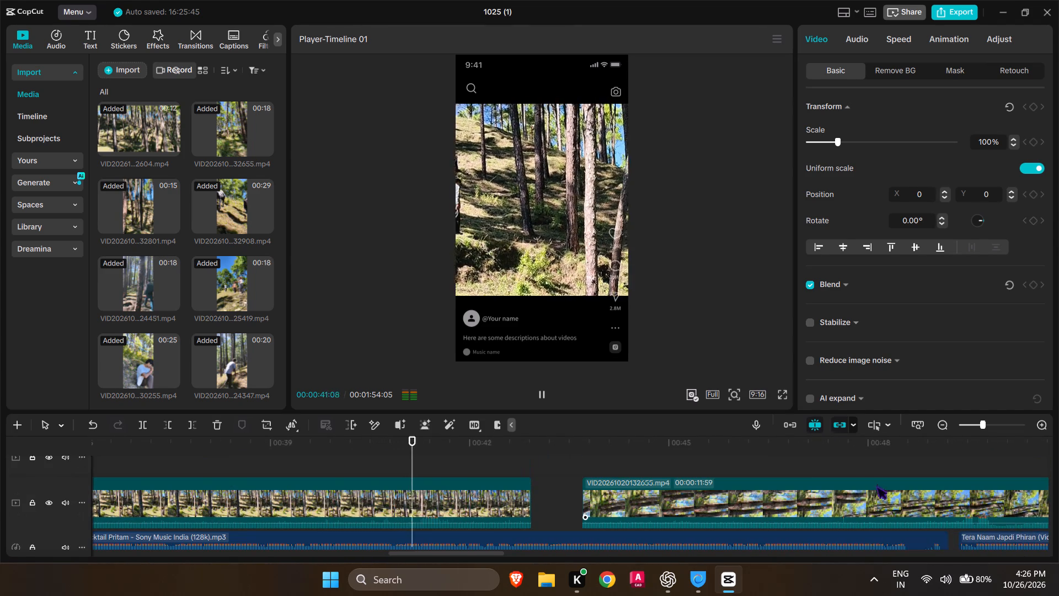
scroll(804, 476, down, 1)
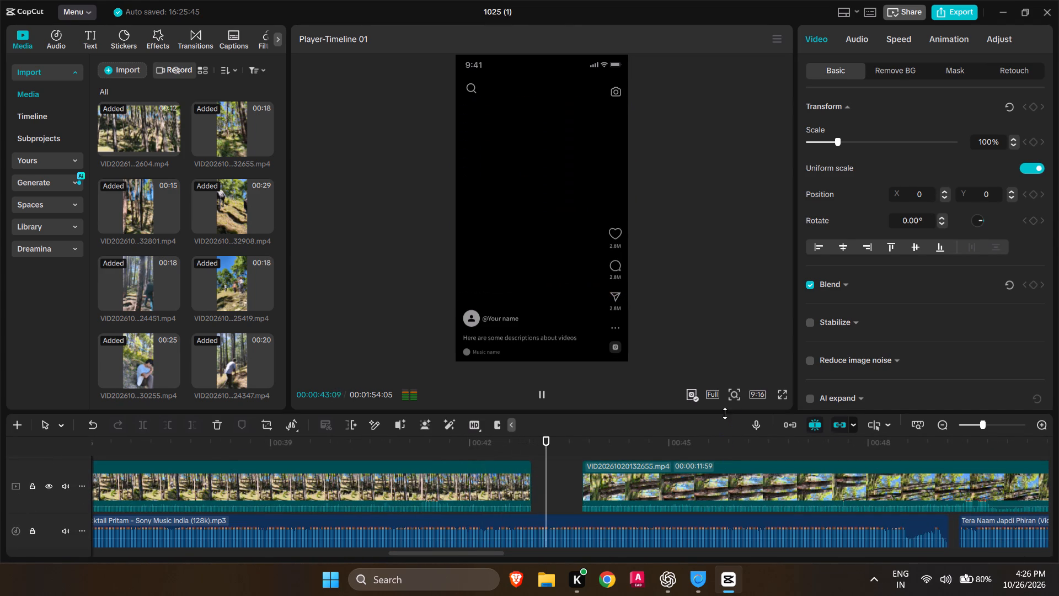
Enlarge the timeline area upward so all video and audio tracks fit in view, and narrow the media library slightly.
drag(724, 414, 716, 405)
drag(712, 412, 691, 267)
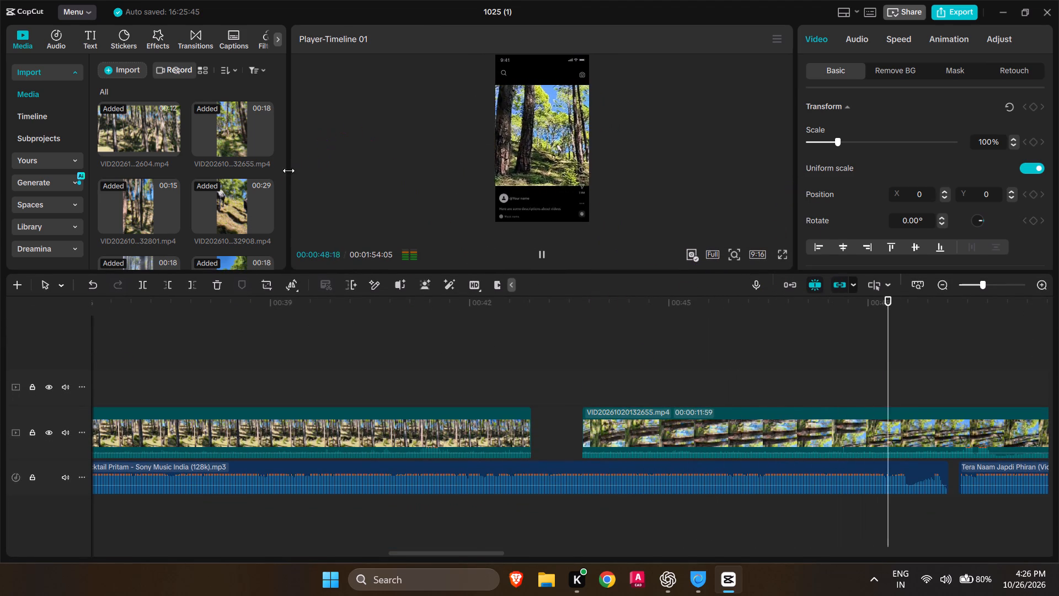
drag(287, 182, 103, 187)
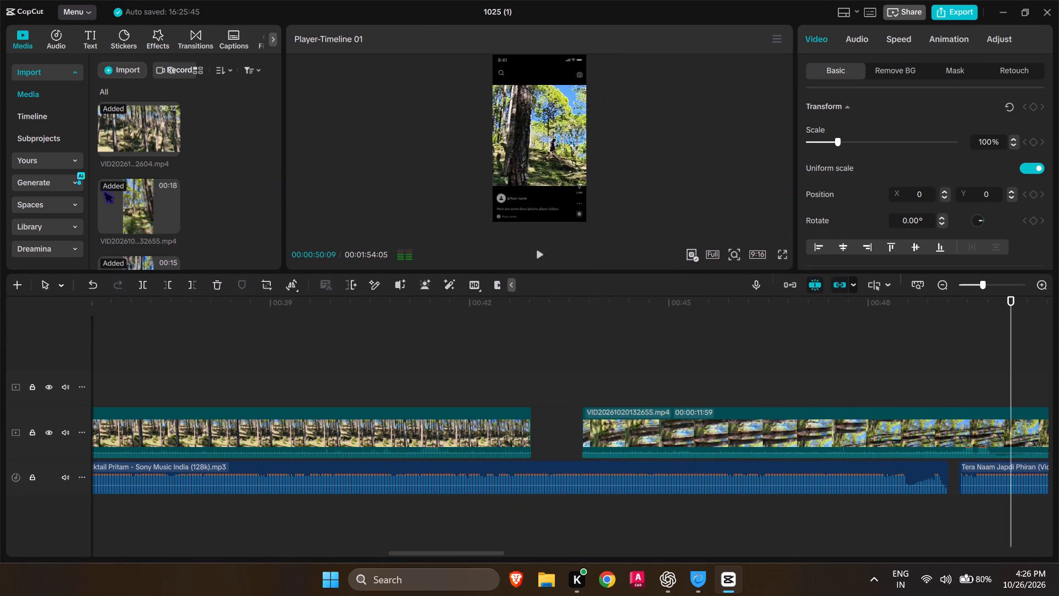
drag(103, 187, 32, 187)
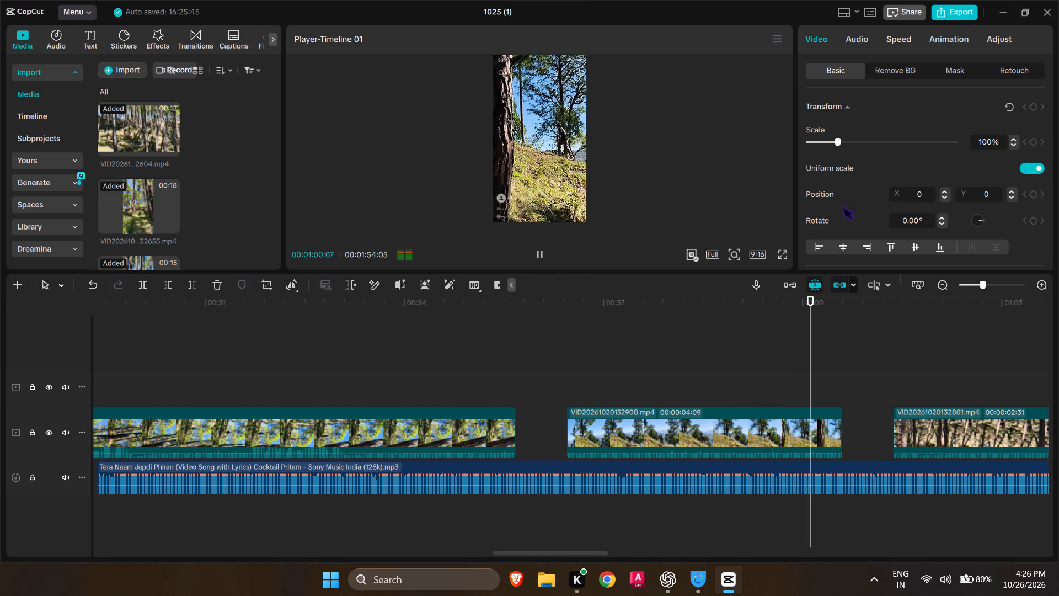
Look through the basic video settings of clip VID20261020130255.mp4, including its canvas background options, while playback continues.
scroll(902, 189, down, 2)
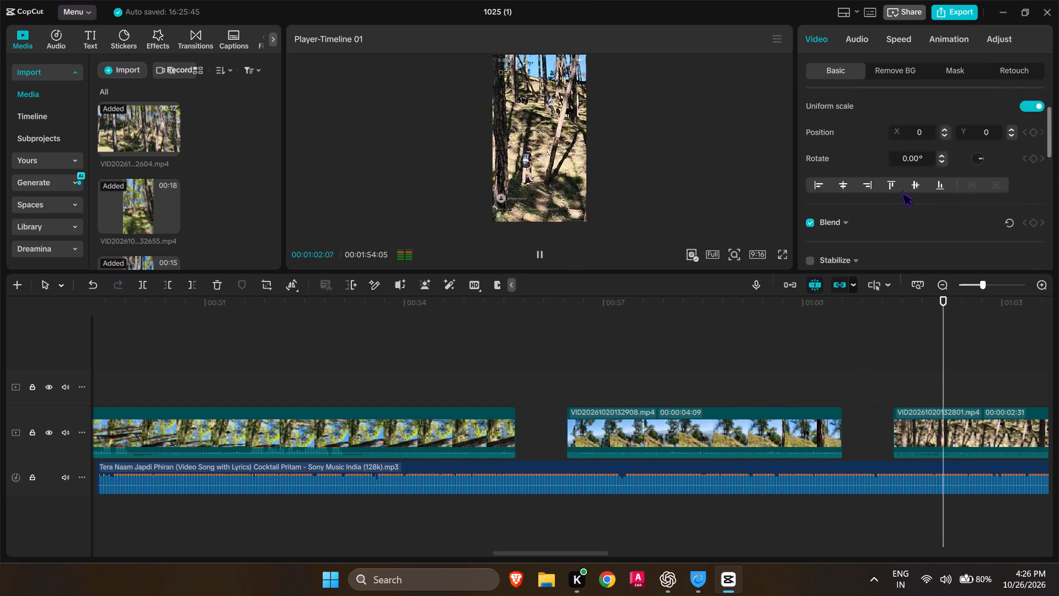
scroll(902, 189, down, 1)
scroll(848, 178, down, 1)
scroll(884, 221, down, 2)
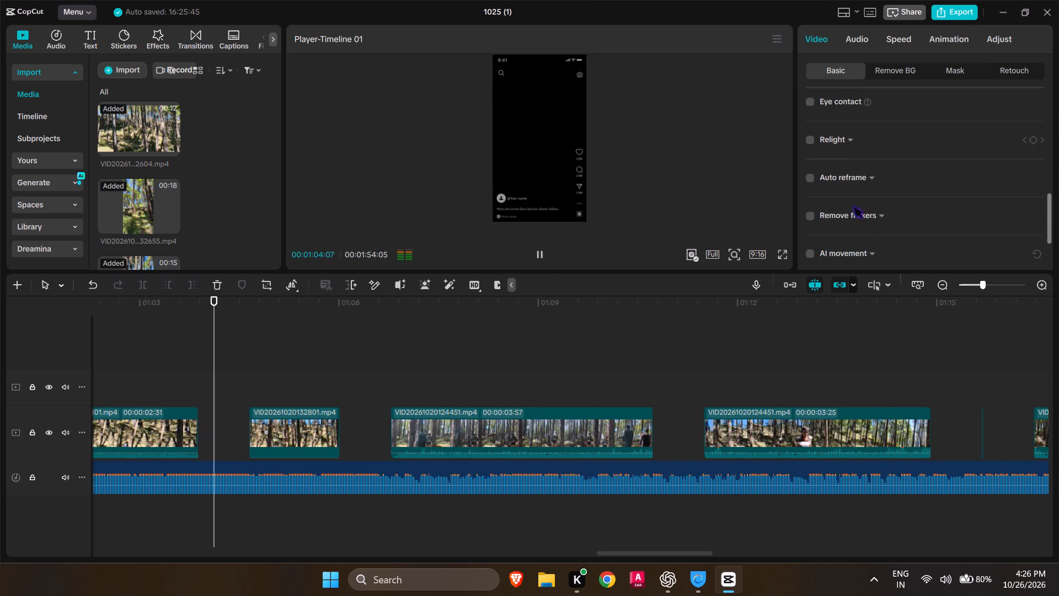
scroll(849, 198, up, 1)
scroll(847, 139, up, 1)
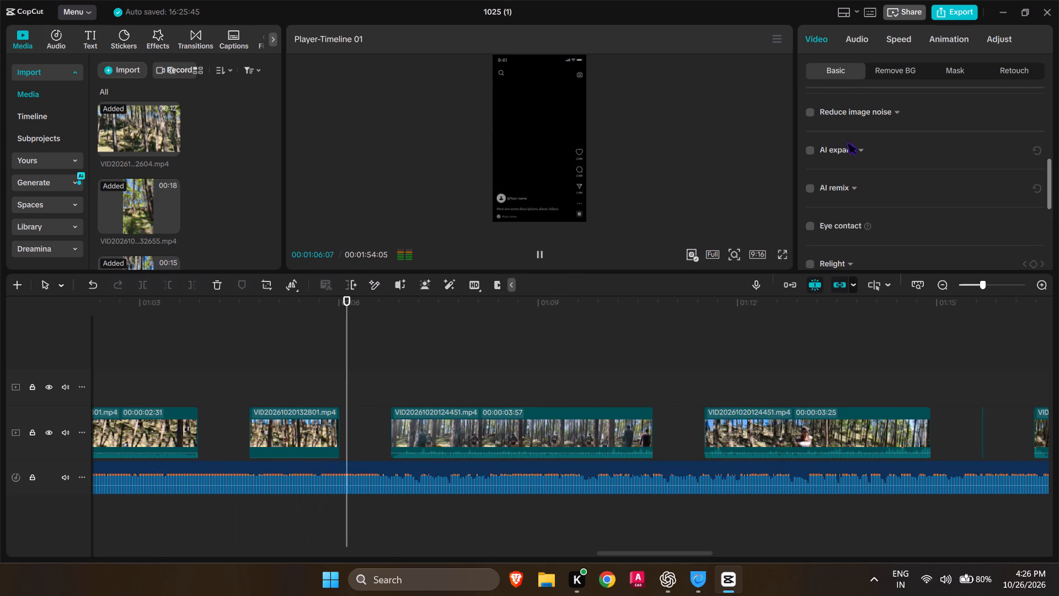
scroll(886, 160, down, 2)
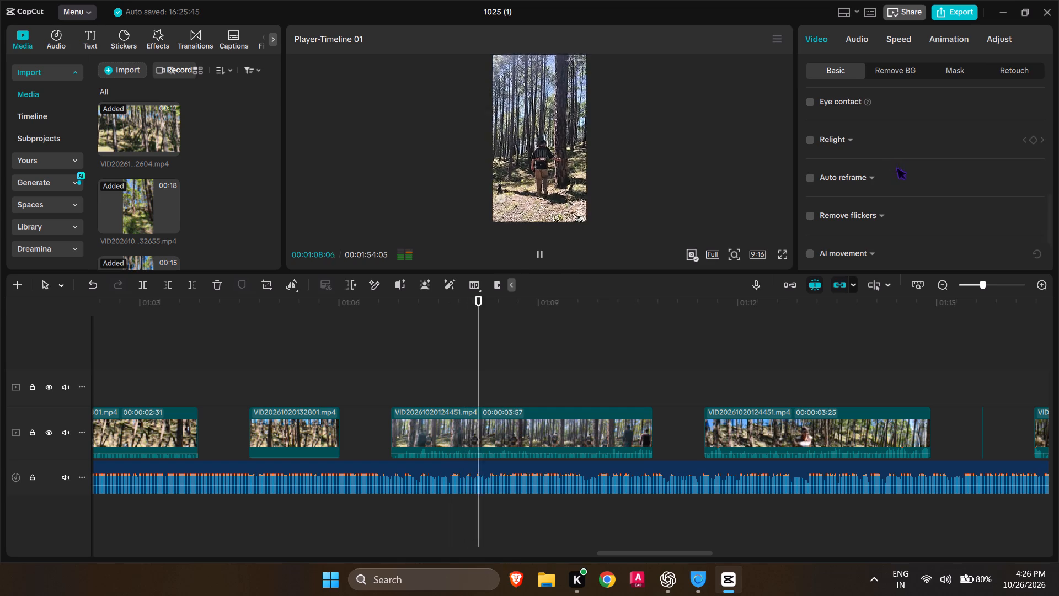
scroll(886, 175, down, 2)
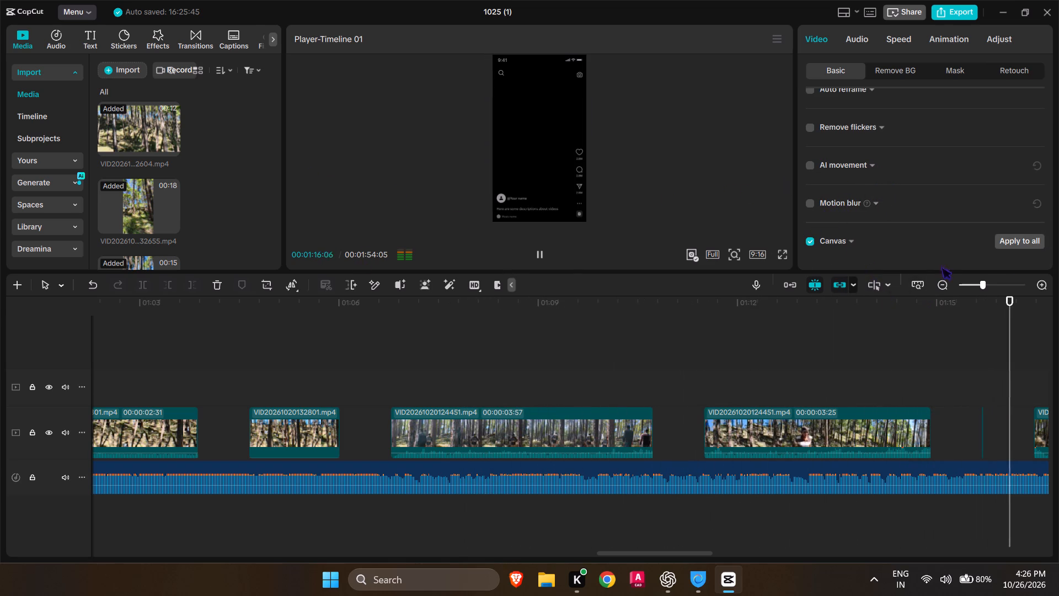
scroll(918, 223, down, 2)
click(840, 237)
scroll(867, 214, down, 1)
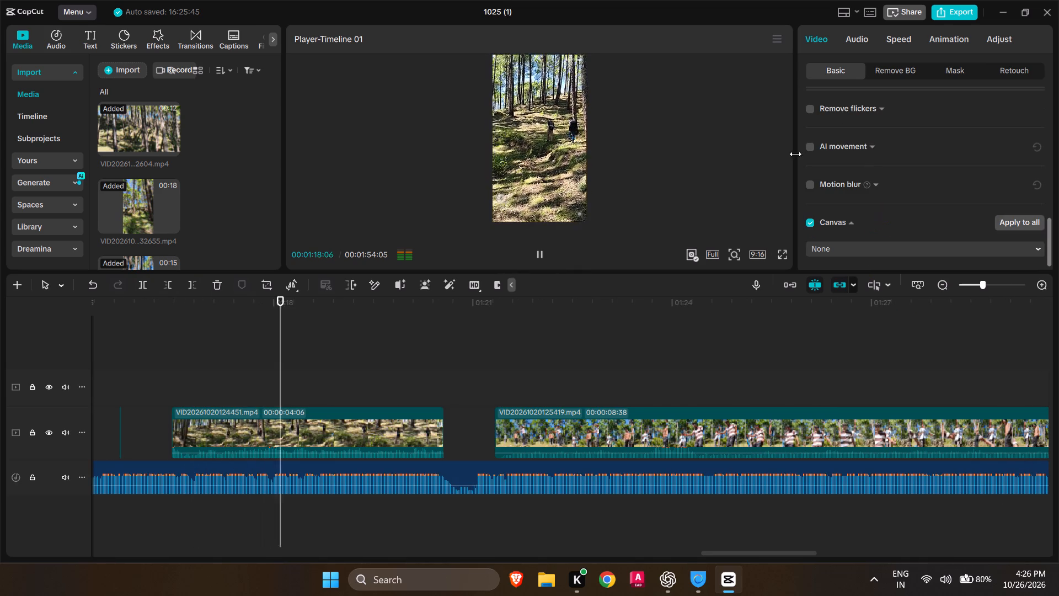
scroll(799, 167, down, 1)
click(877, 234)
double_click(878, 235)
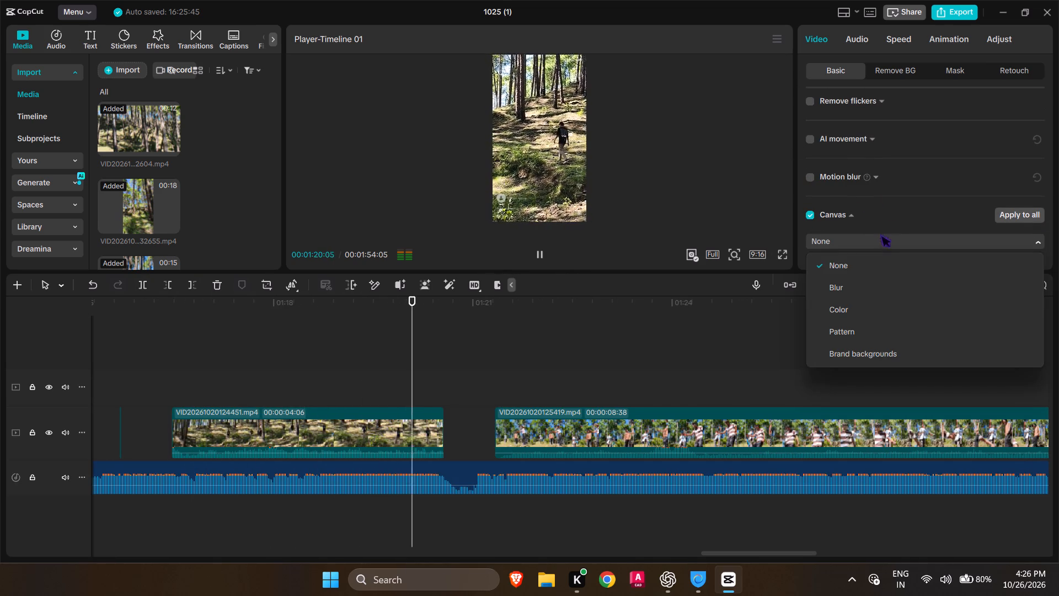
click(880, 217)
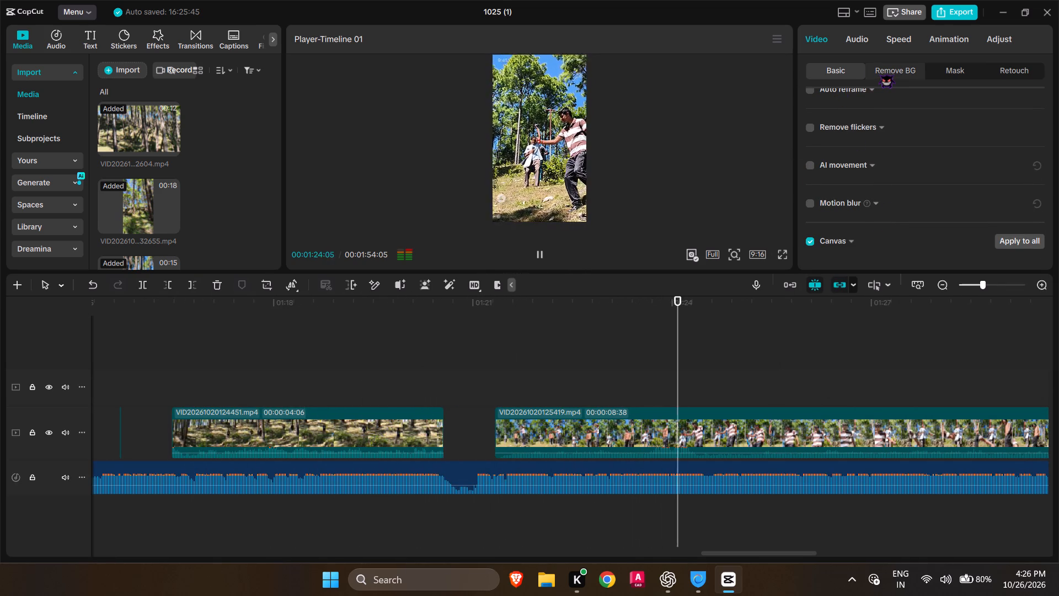
Raise the audio volume of clip VID20261020130255.mp4 to 20.0 dB.
click(858, 40)
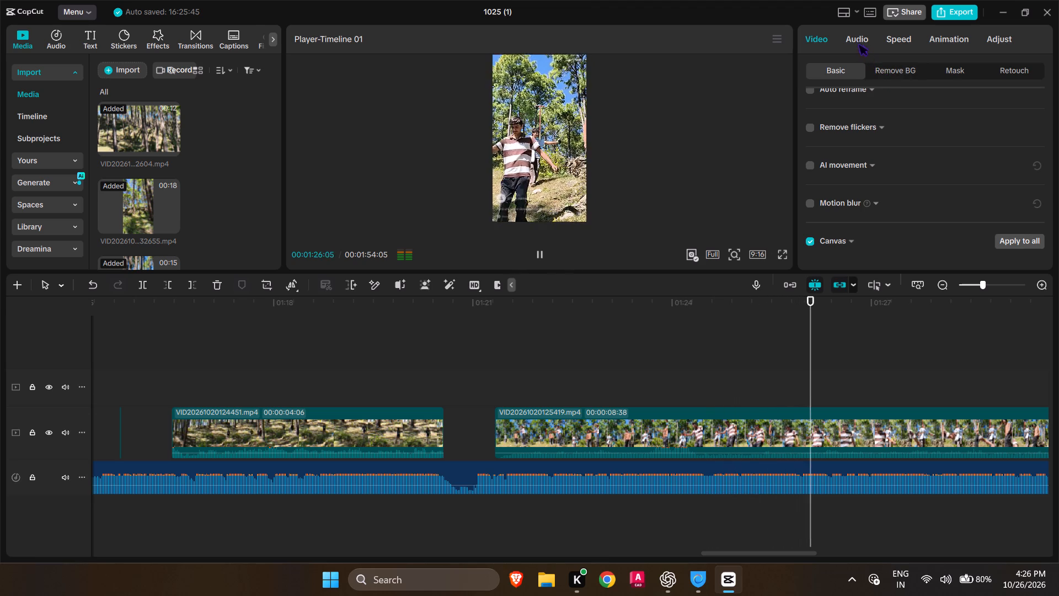
scroll(898, 97, down, 2)
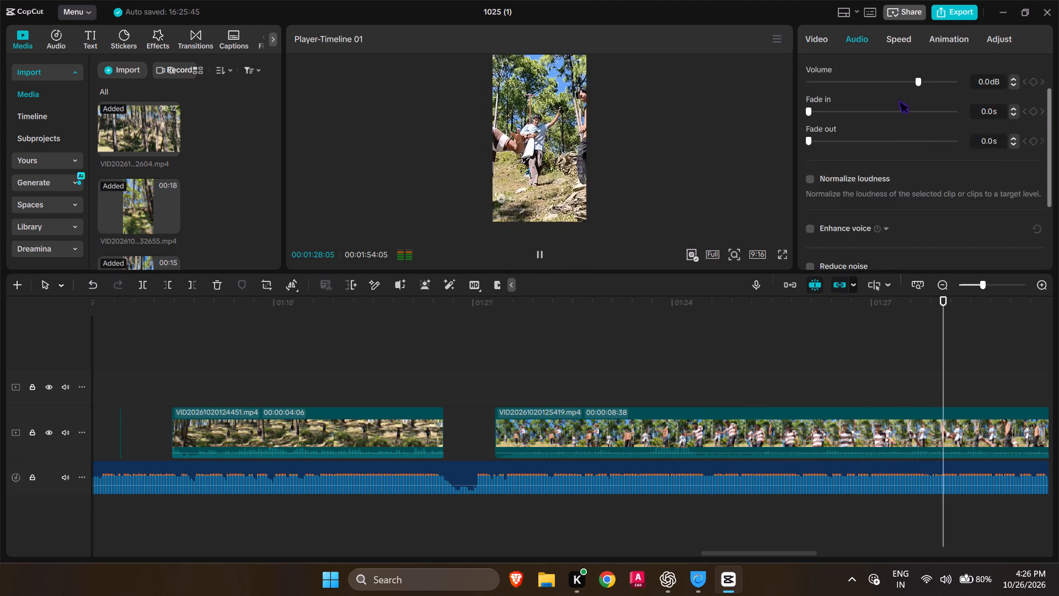
scroll(897, 75, up, 1)
drag(917, 97, 927, 94)
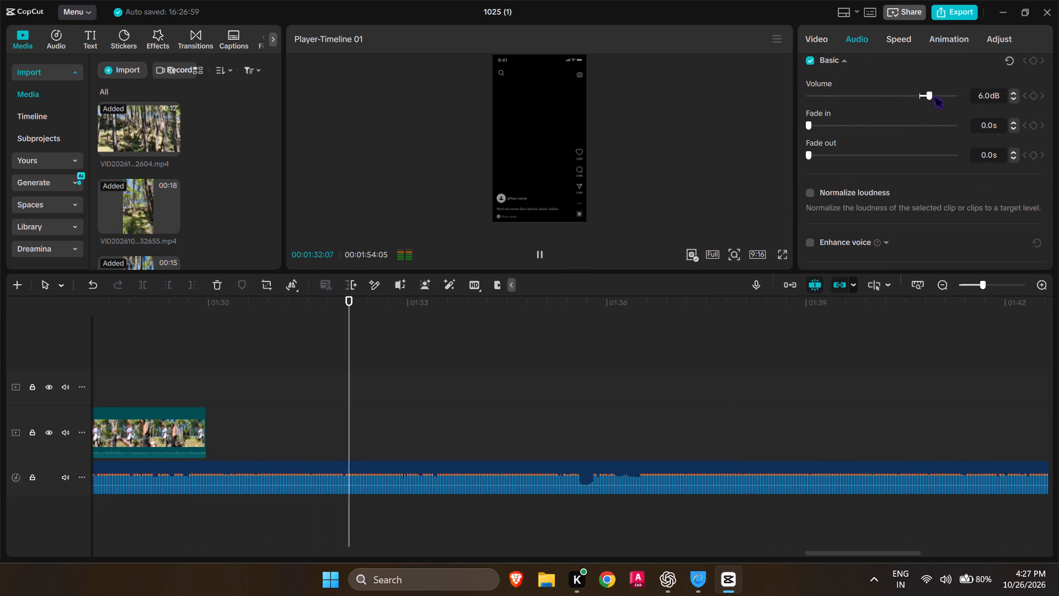
drag(933, 92, 956, 102)
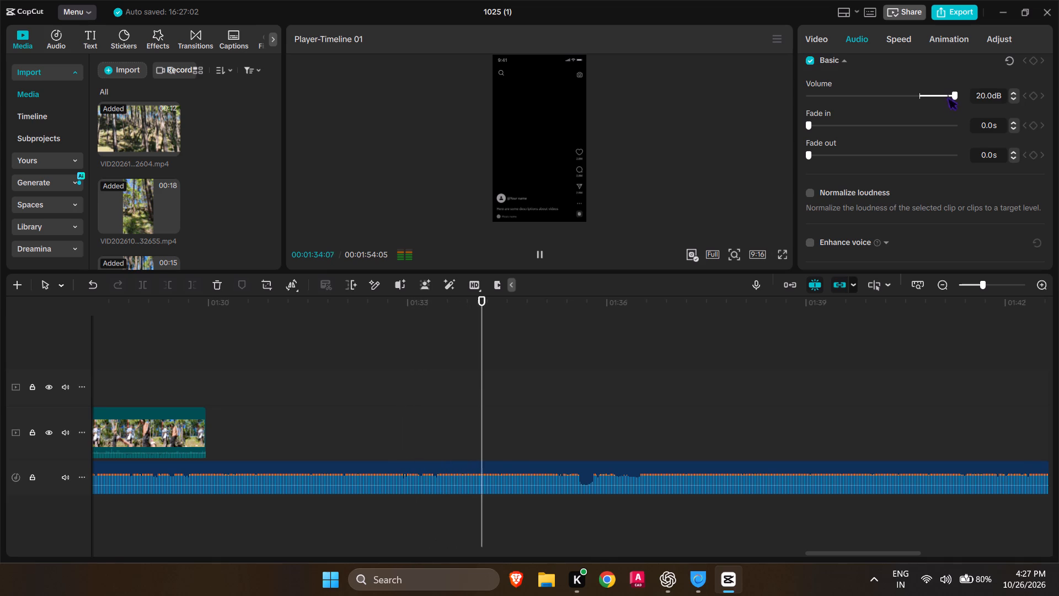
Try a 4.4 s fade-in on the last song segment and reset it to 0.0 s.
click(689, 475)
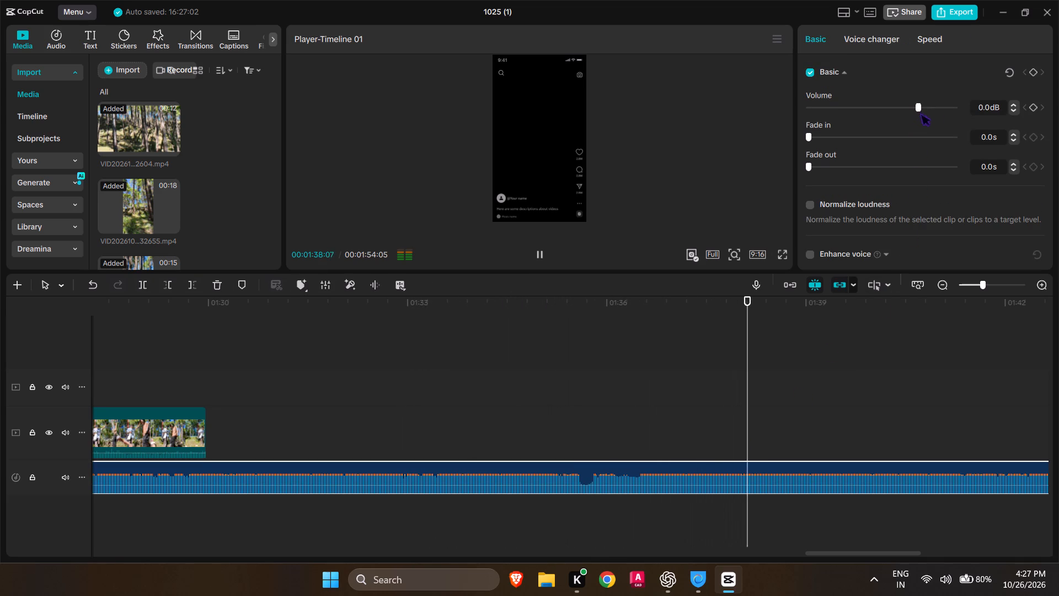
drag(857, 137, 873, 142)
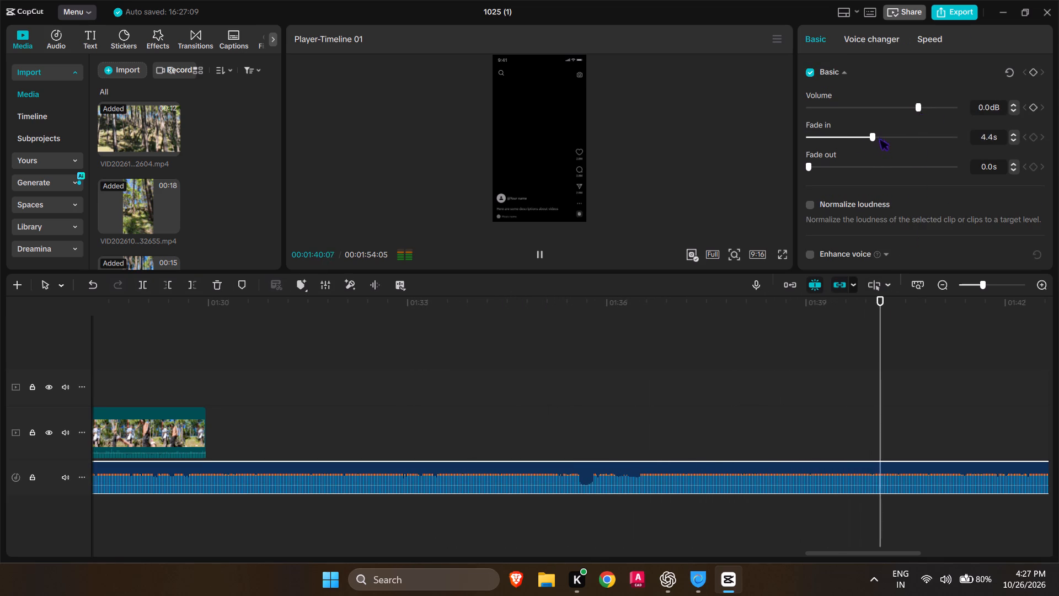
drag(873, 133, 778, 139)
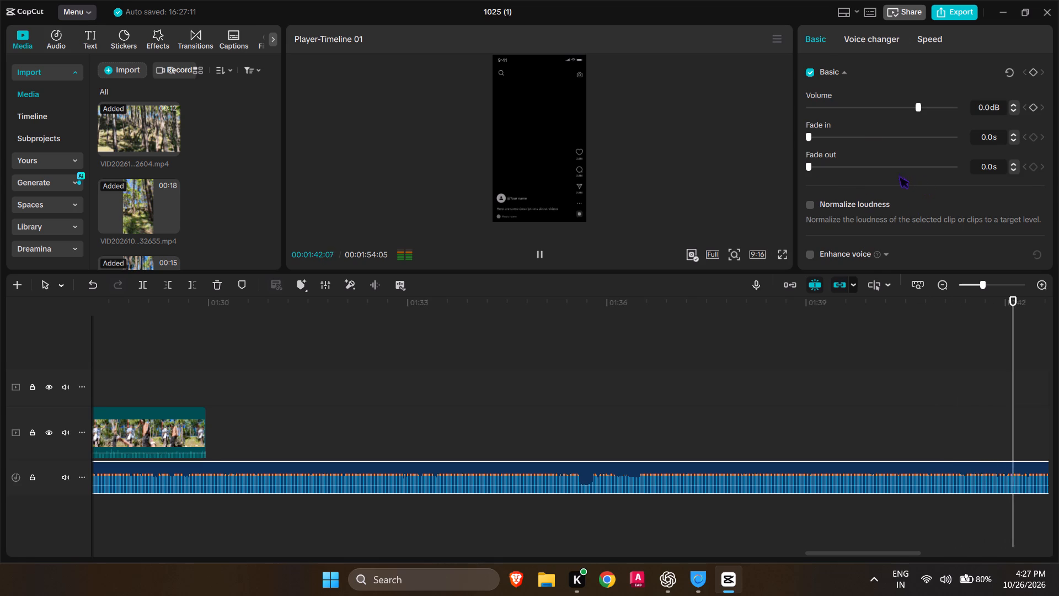
Examine the last song segment's remaining audio settings, speed options and voice changer filters, and resume playback.
scroll(898, 172, down, 3)
scroll(875, 218, down, 1)
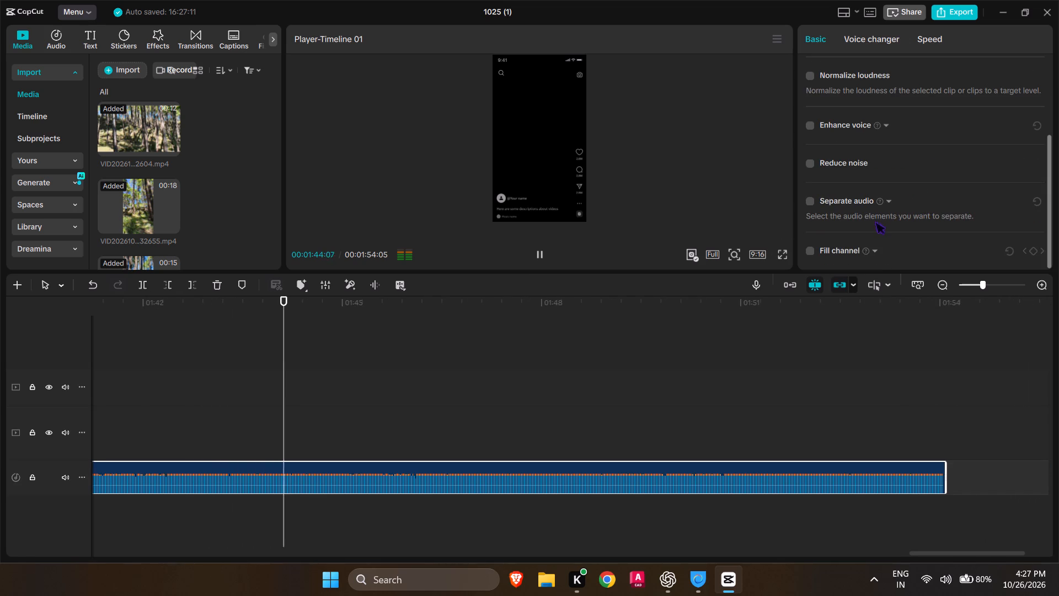
scroll(876, 224, down, 3)
click(852, 40)
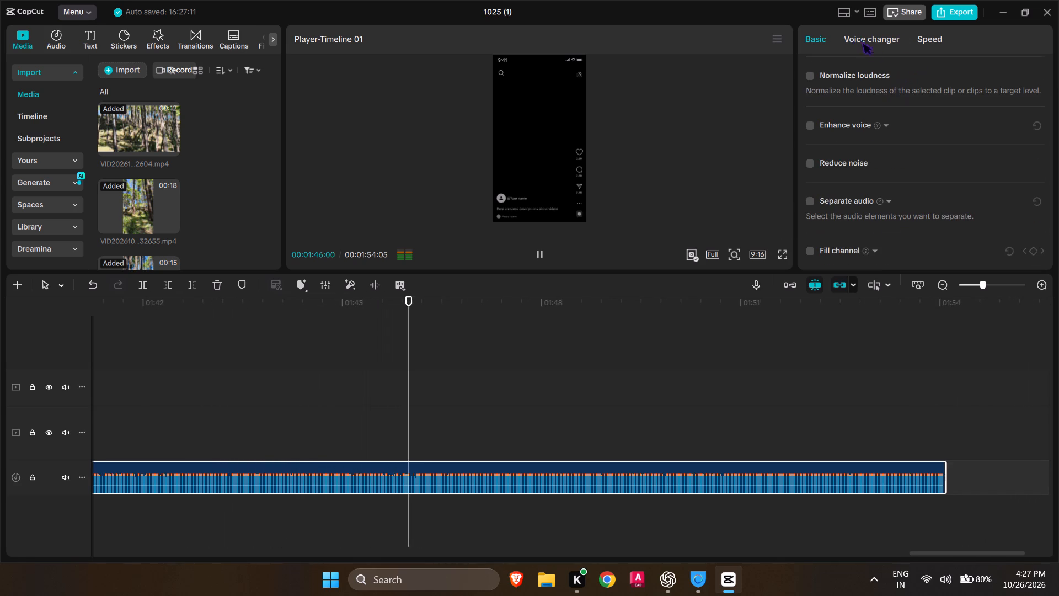
click(918, 38)
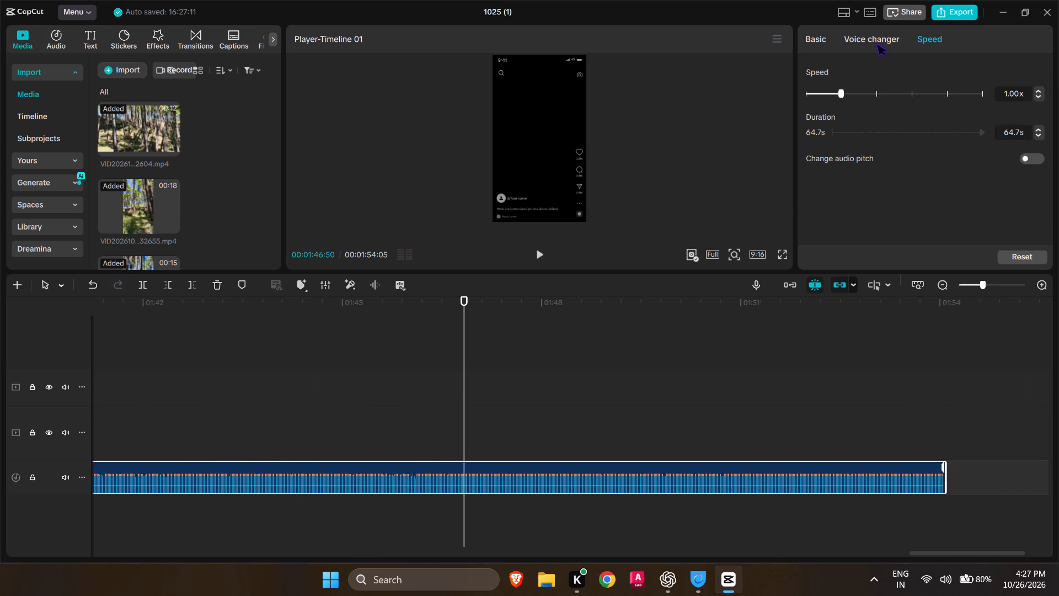
click(876, 40)
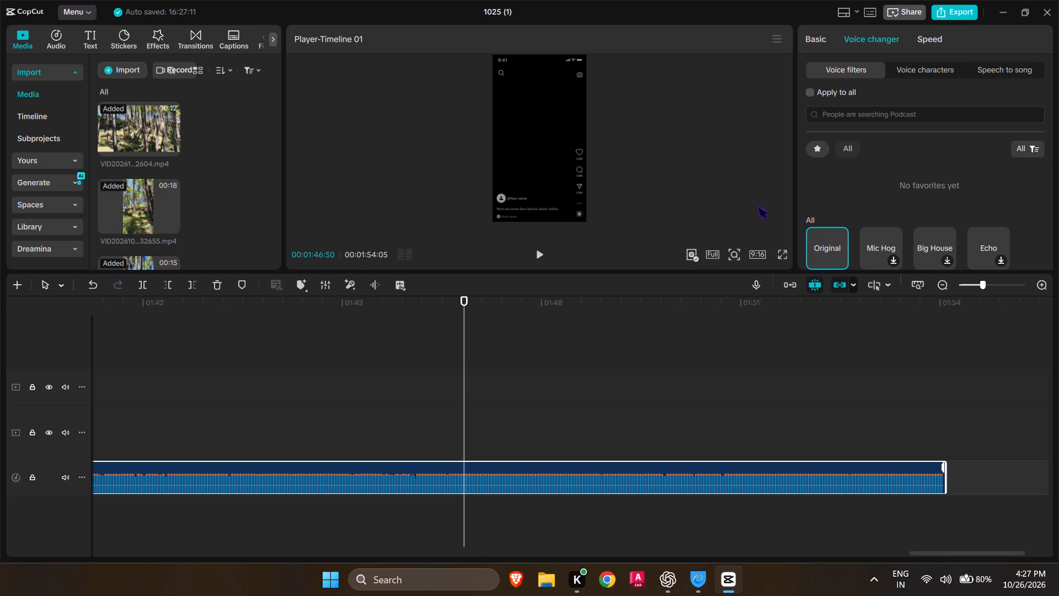
click(539, 255)
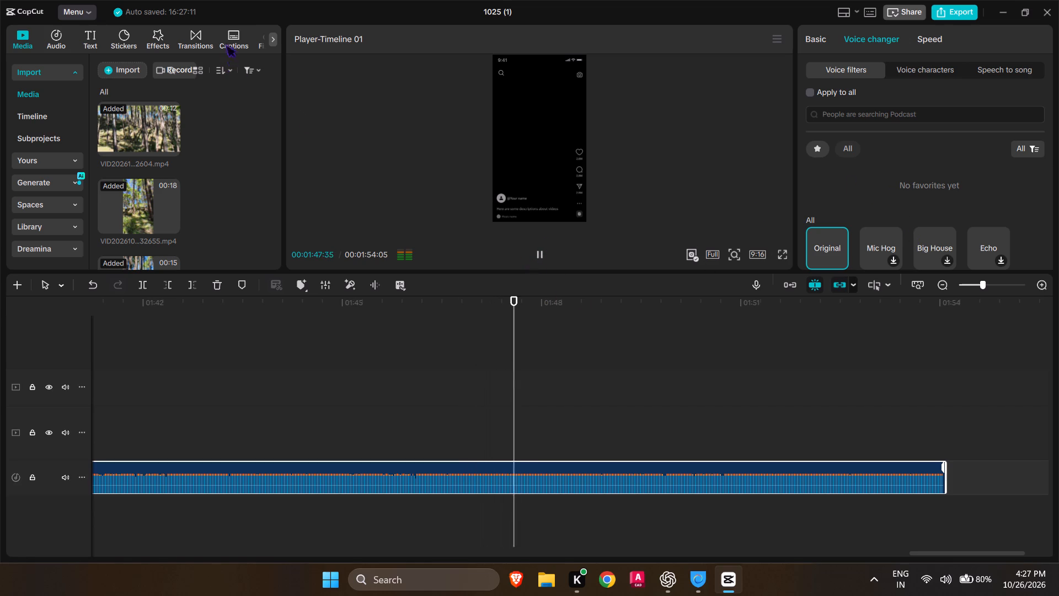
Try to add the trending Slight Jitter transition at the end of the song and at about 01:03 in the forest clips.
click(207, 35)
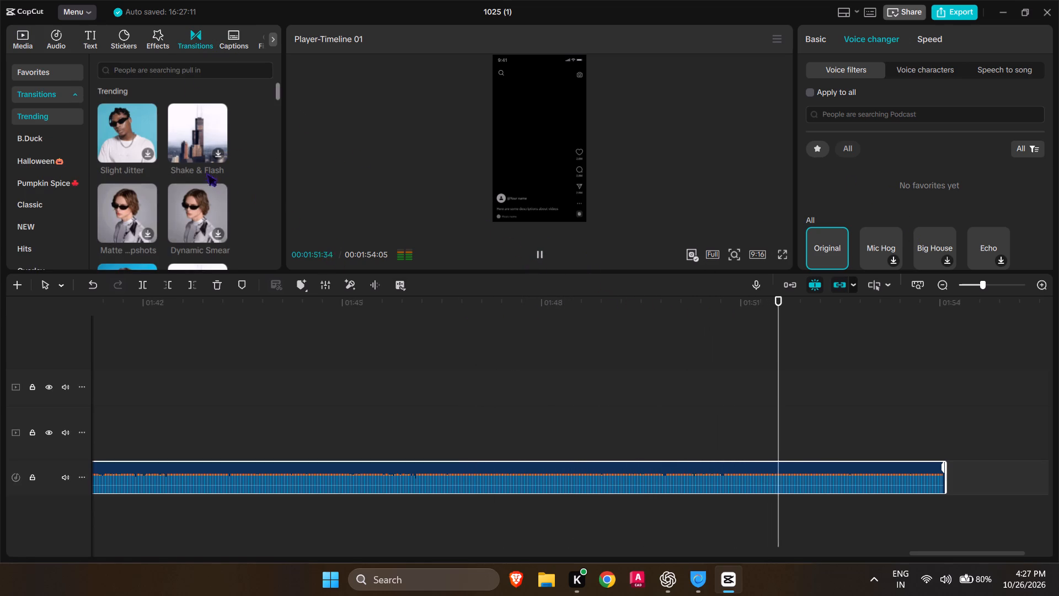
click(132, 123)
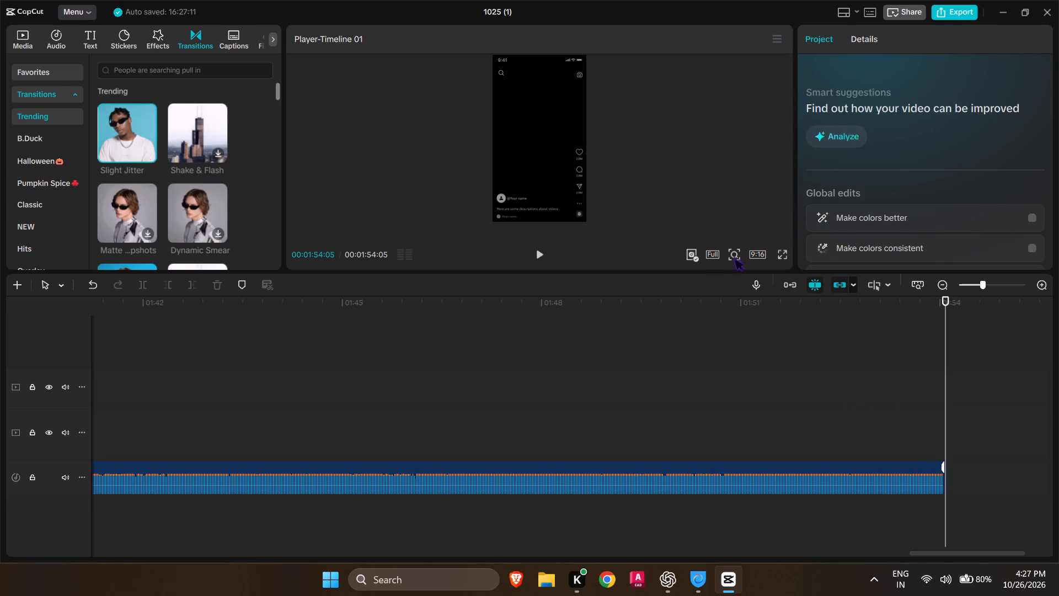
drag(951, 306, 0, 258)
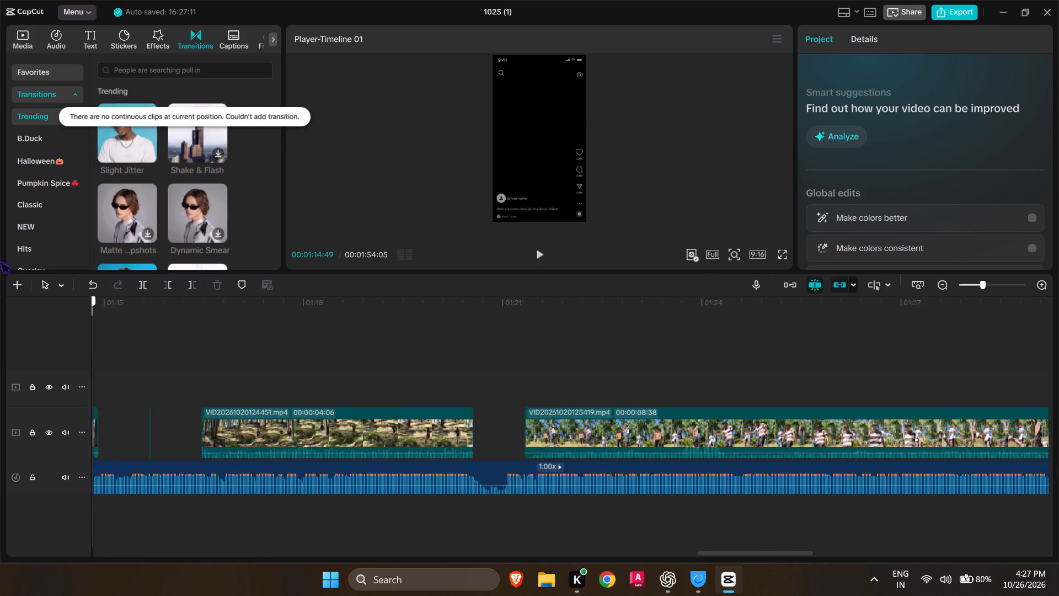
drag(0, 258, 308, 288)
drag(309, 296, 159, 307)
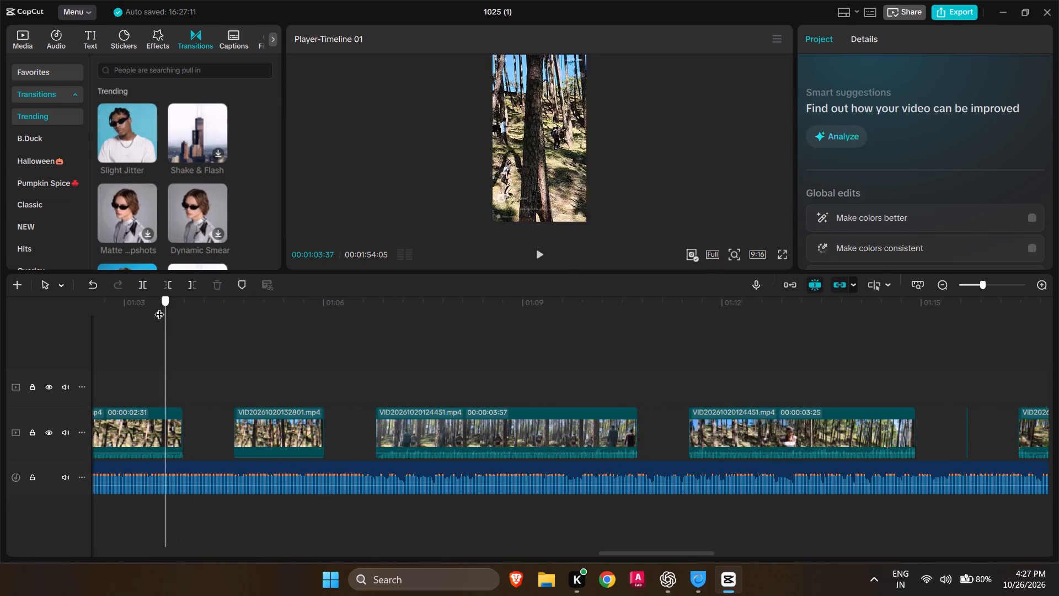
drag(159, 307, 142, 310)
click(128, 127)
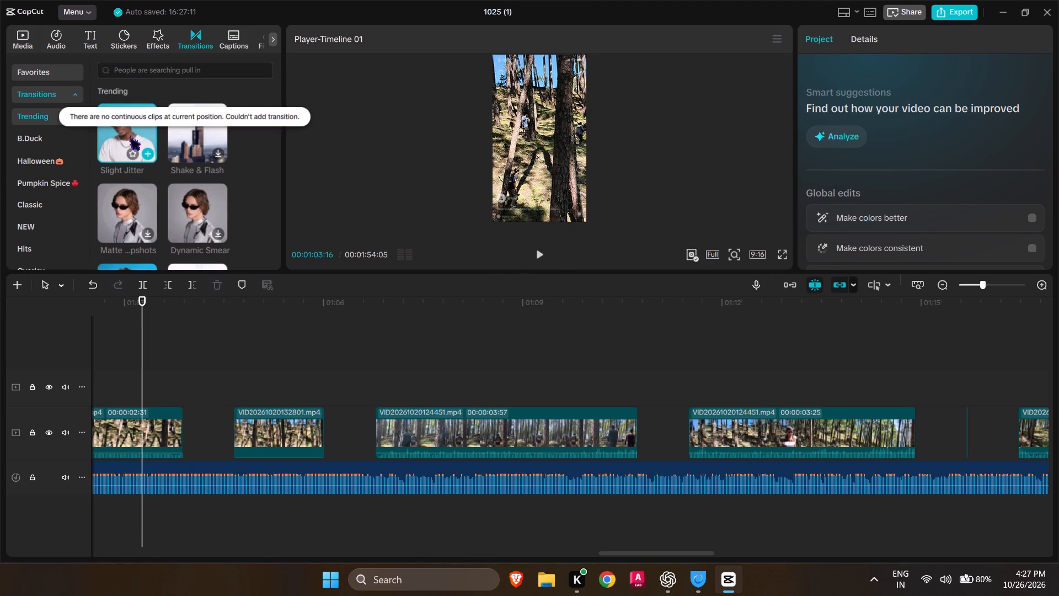
Close the gap before clip VID20261020132801.mp4 so it directly follows the preceding forest clip on the main track.
drag(270, 425, 223, 429)
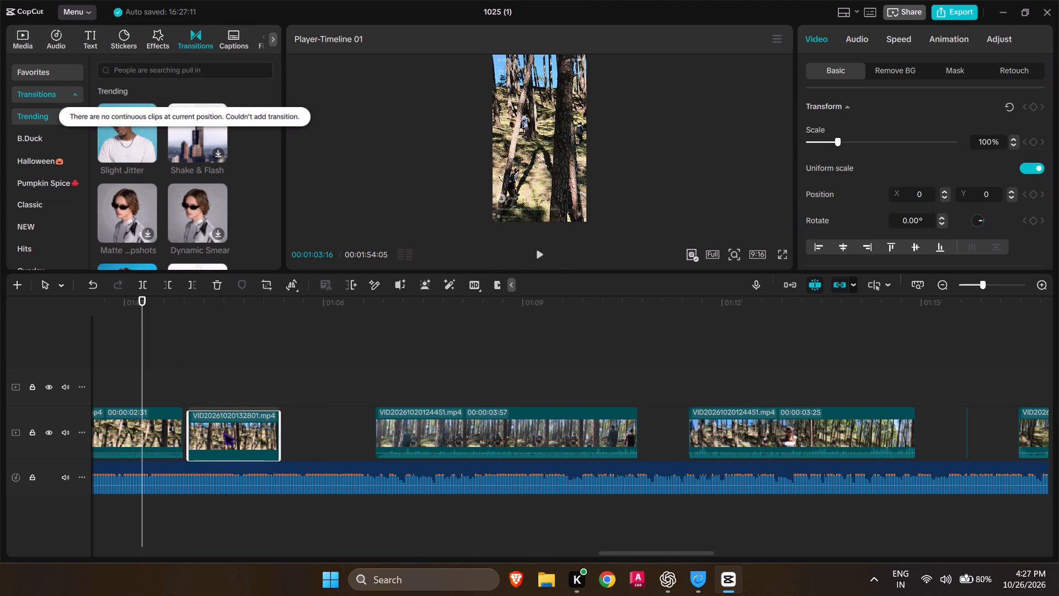
drag(223, 429, 222, 430)
drag(208, 419, 223, 419)
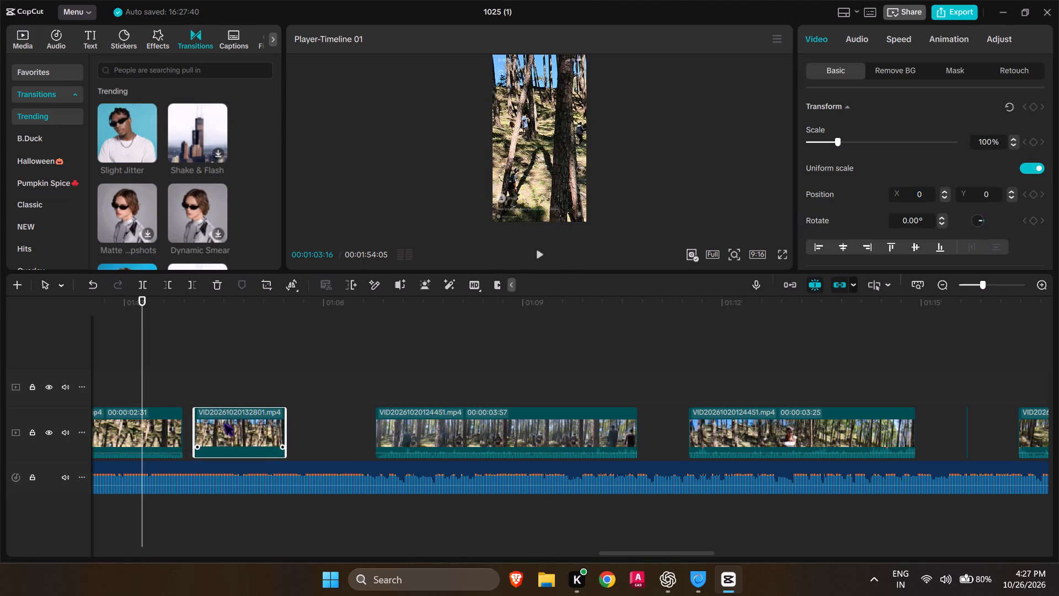
drag(223, 419, 220, 419)
drag(121, 133, 172, 367)
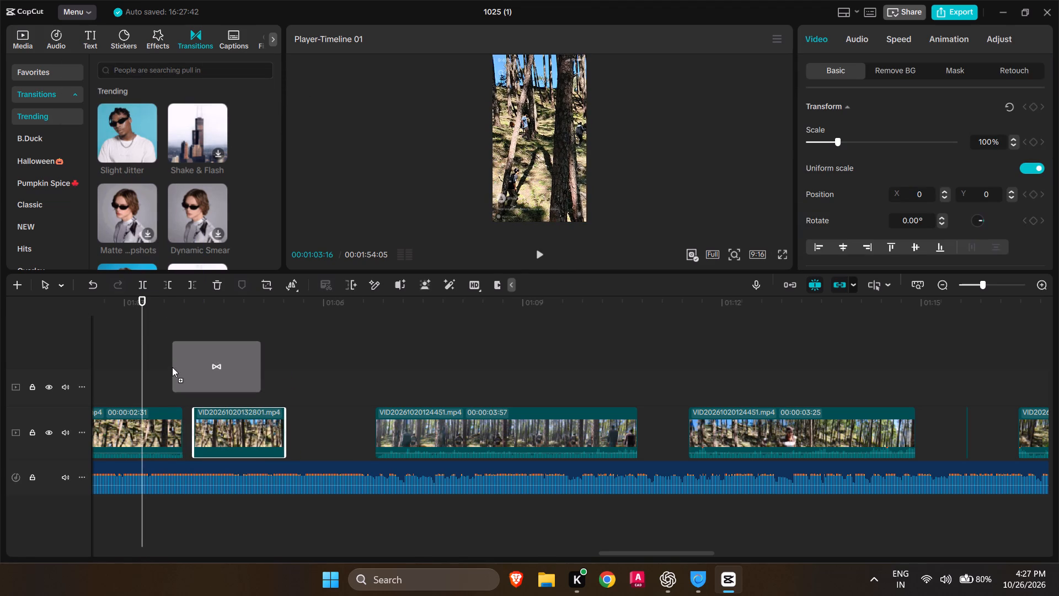
drag(172, 367, 149, 387)
drag(119, 120, 138, 344)
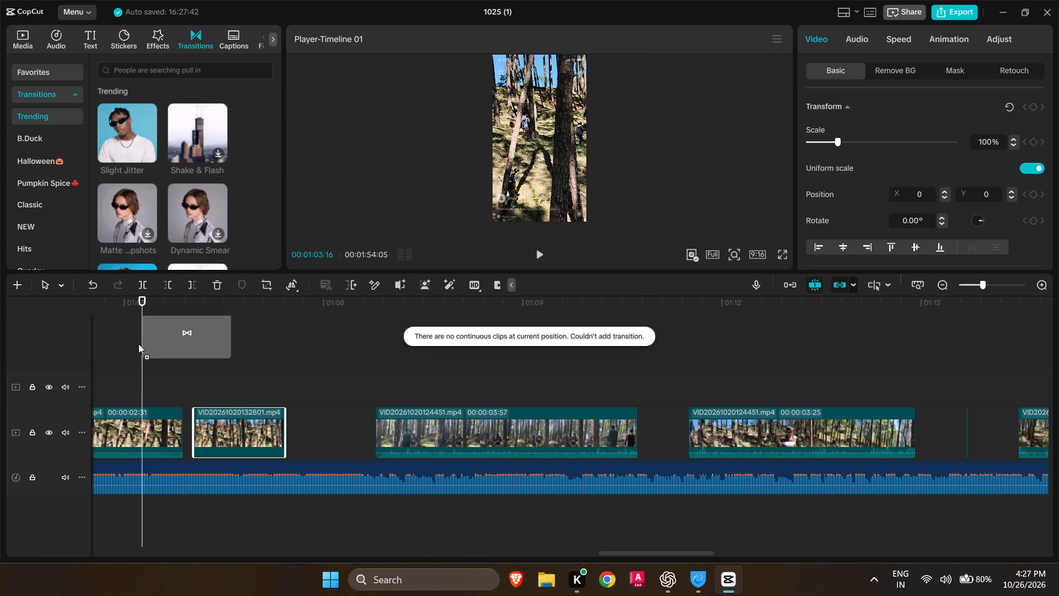
drag(138, 344, 159, 435)
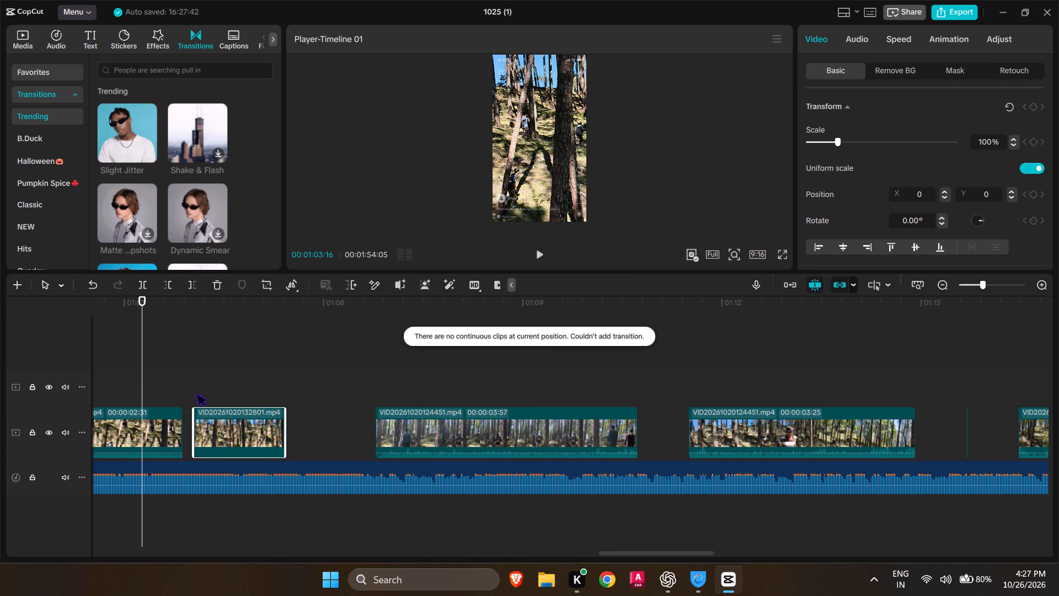
drag(212, 432, 199, 435)
Add the Slight Jitter transition between clip VID20261020132801.mp4 and the clip before it, and play it back.
drag(133, 140, 151, 246)
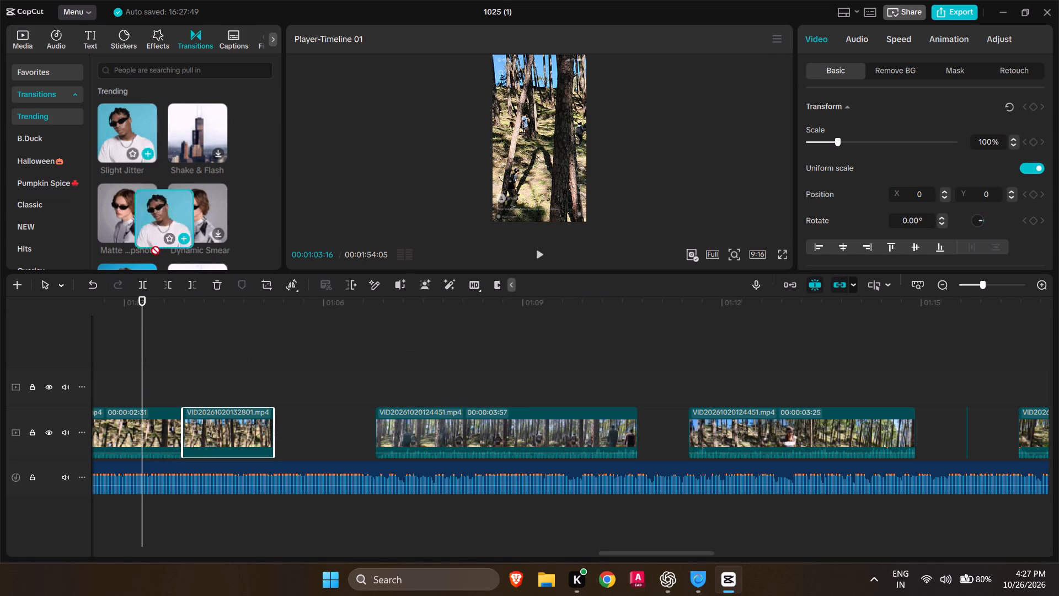
drag(151, 246, 148, 433)
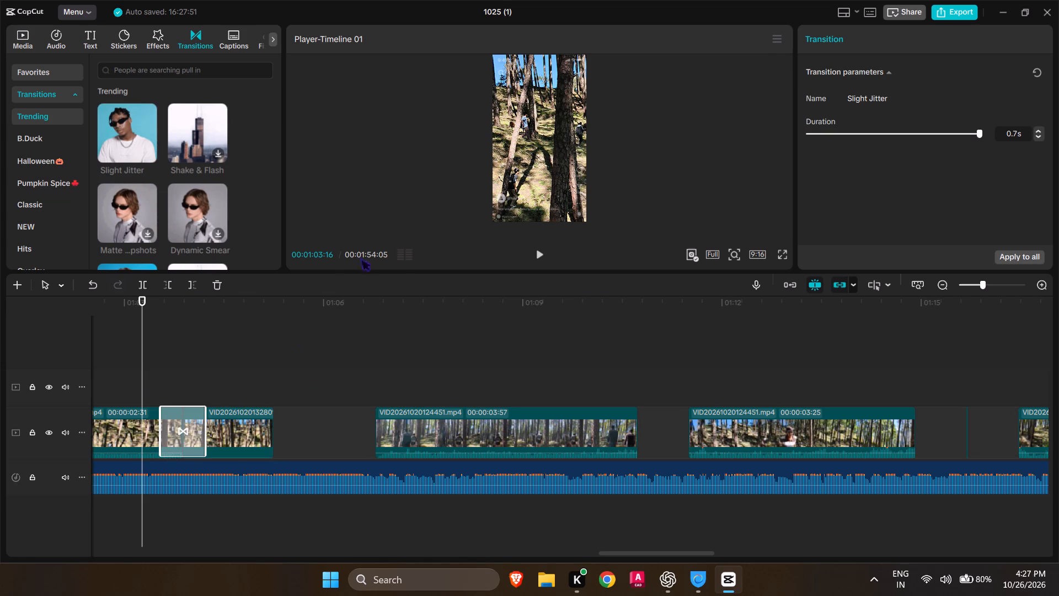
click(534, 256)
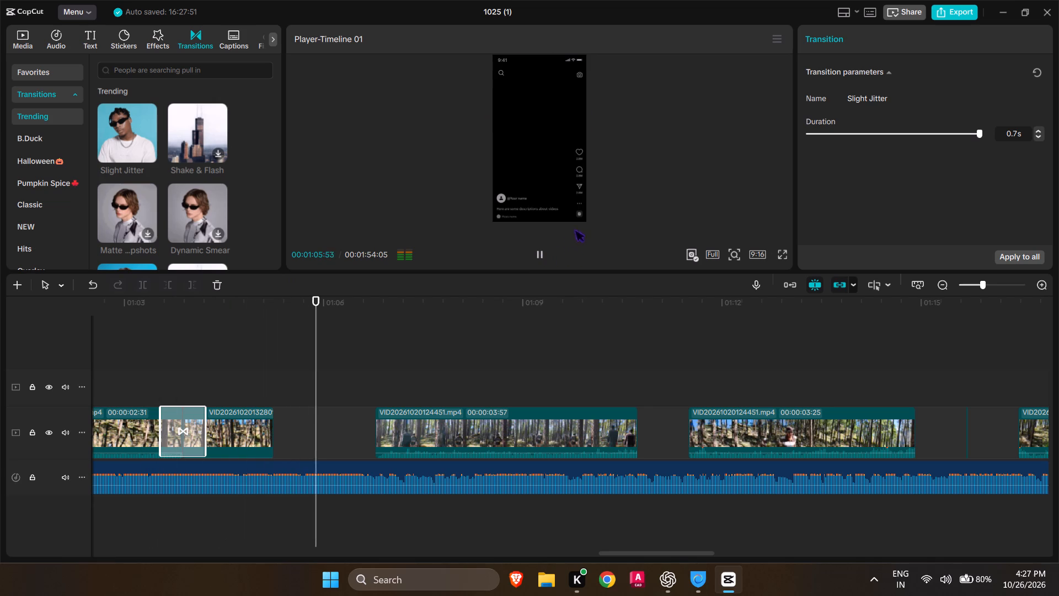
Close the gaps before the next two VID20261020124451.mp4 clips so they follow VID20261020132801.mp4 directly, and play the joined section.
drag(463, 430, 368, 437)
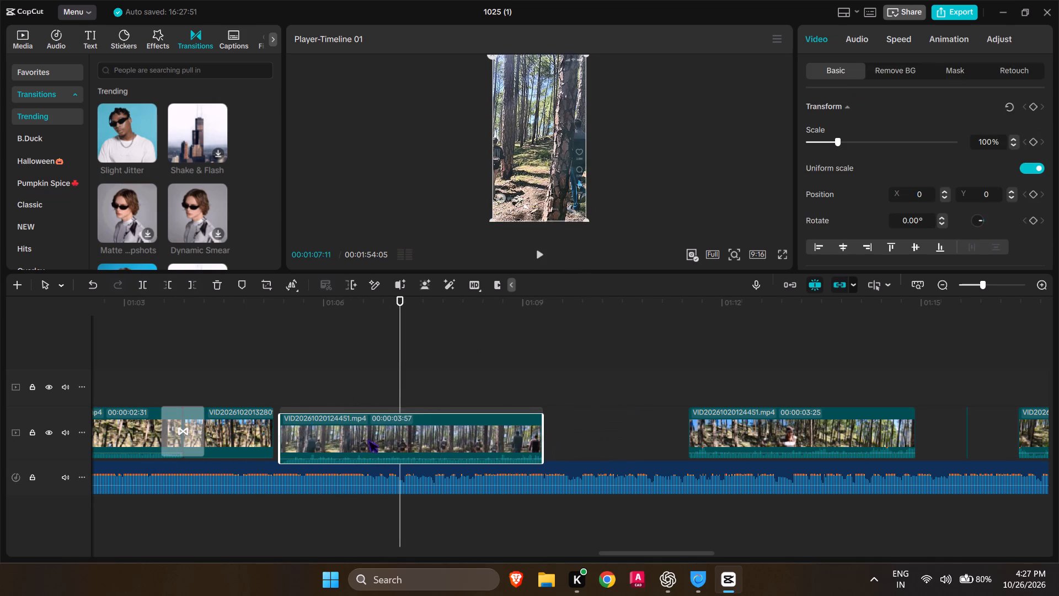
drag(368, 437, 362, 435)
drag(738, 421, 590, 427)
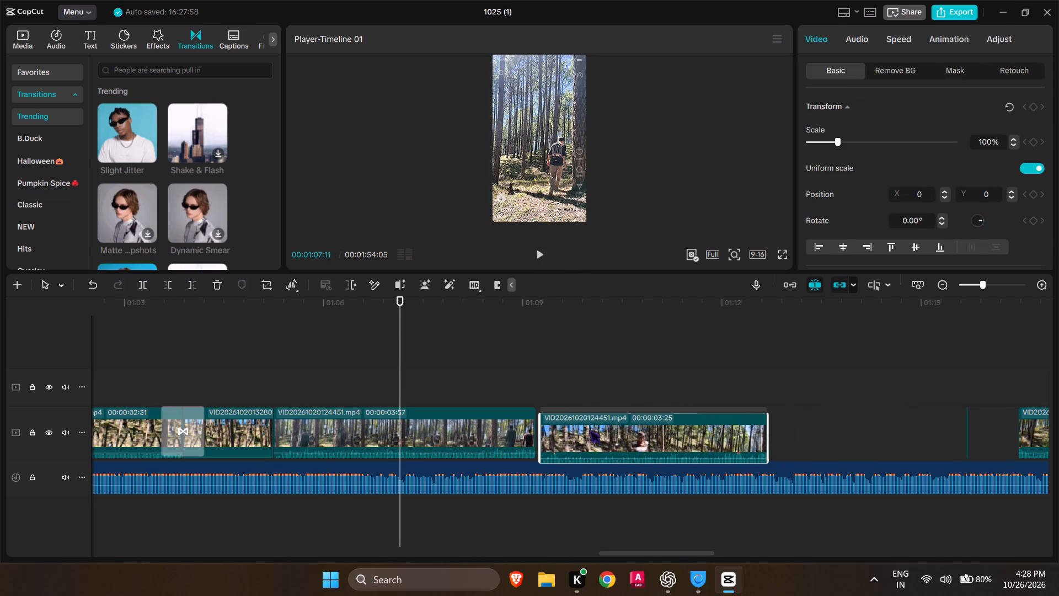
drag(590, 427, 582, 427)
drag(401, 297, 154, 304)
click(541, 253)
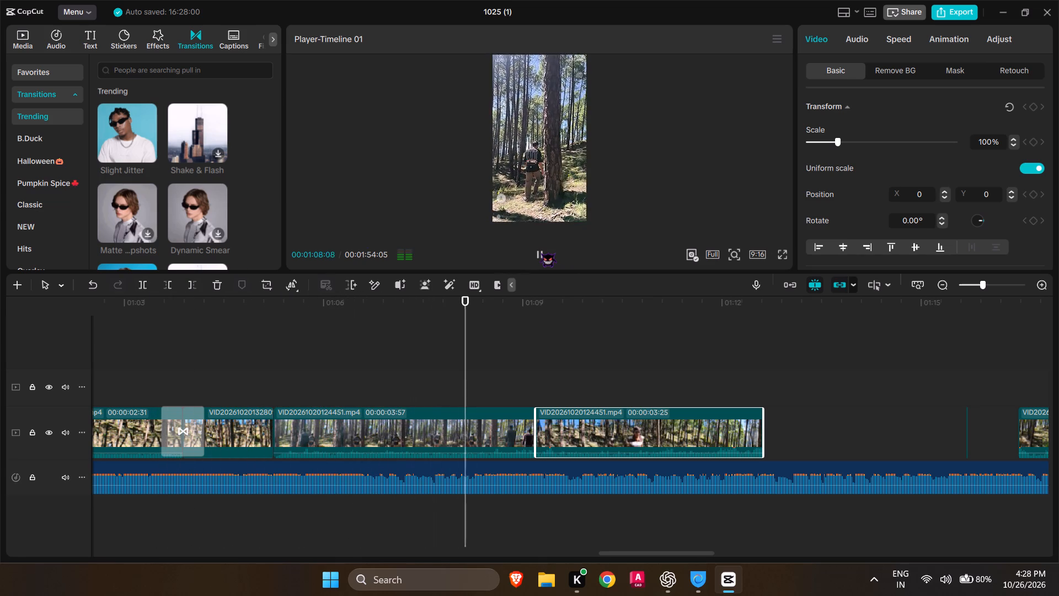
Add the Shake & Flash transition between VID20261020132801.mp4 and the first VID20261020124451.mp4 clip, accepting duplicate frames, and play it back.
click(185, 146)
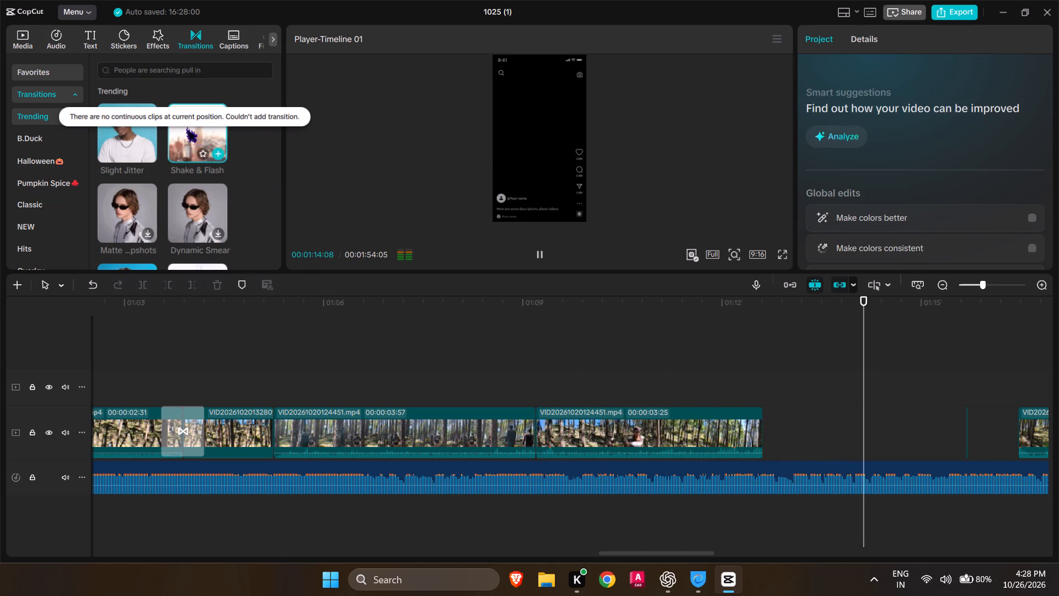
drag(188, 137, 253, 440)
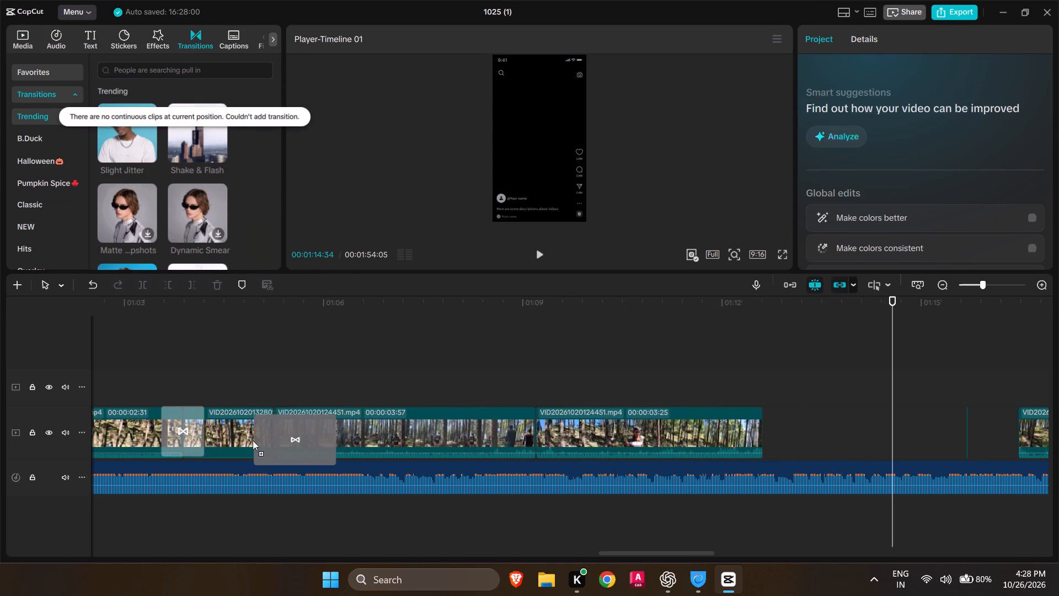
drag(253, 440, 250, 434)
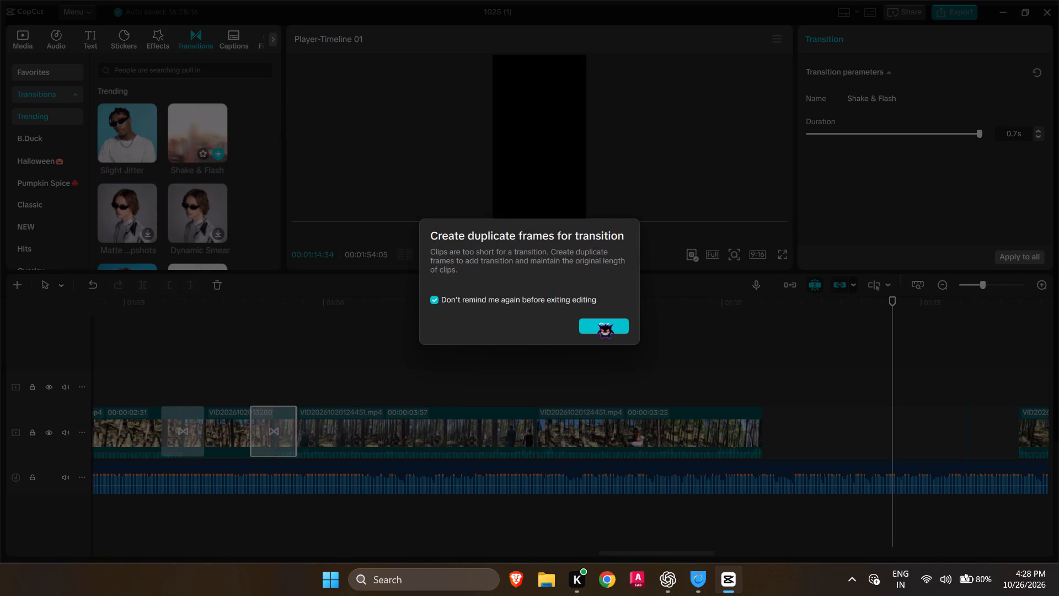
click(598, 324)
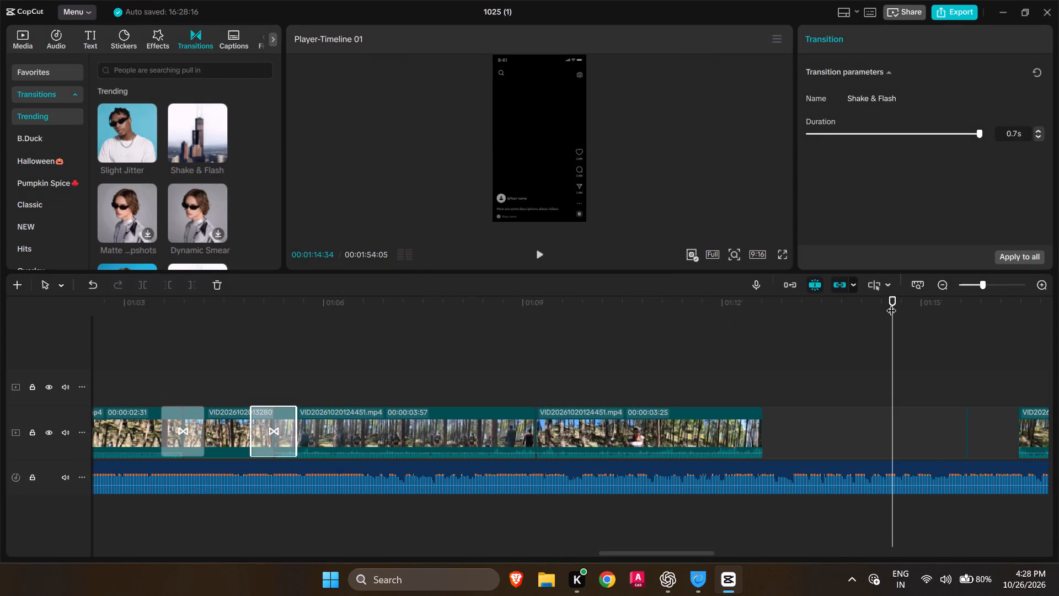
drag(891, 304, 246, 307)
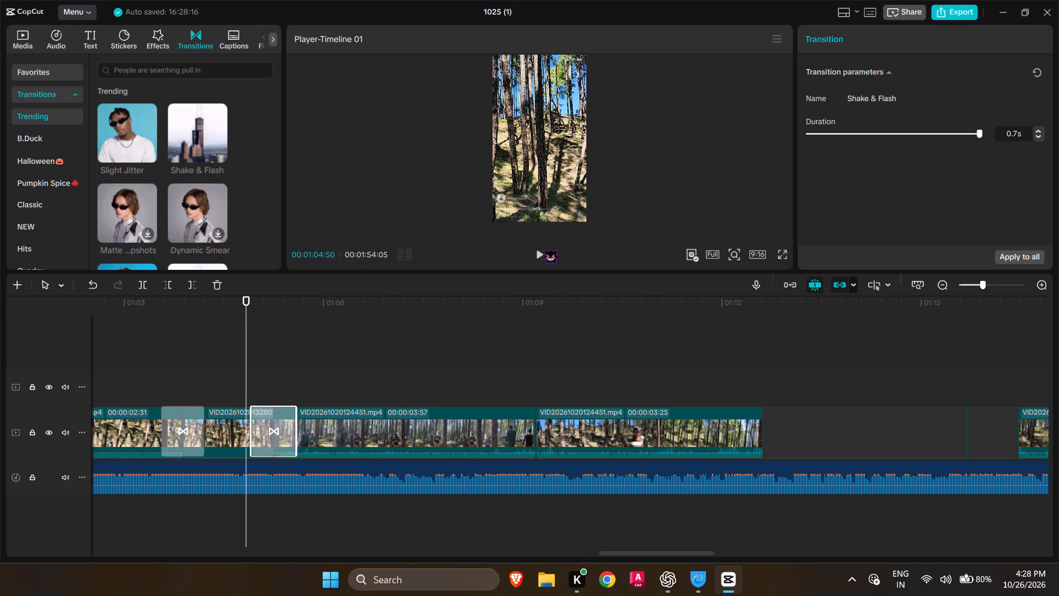
click(543, 249)
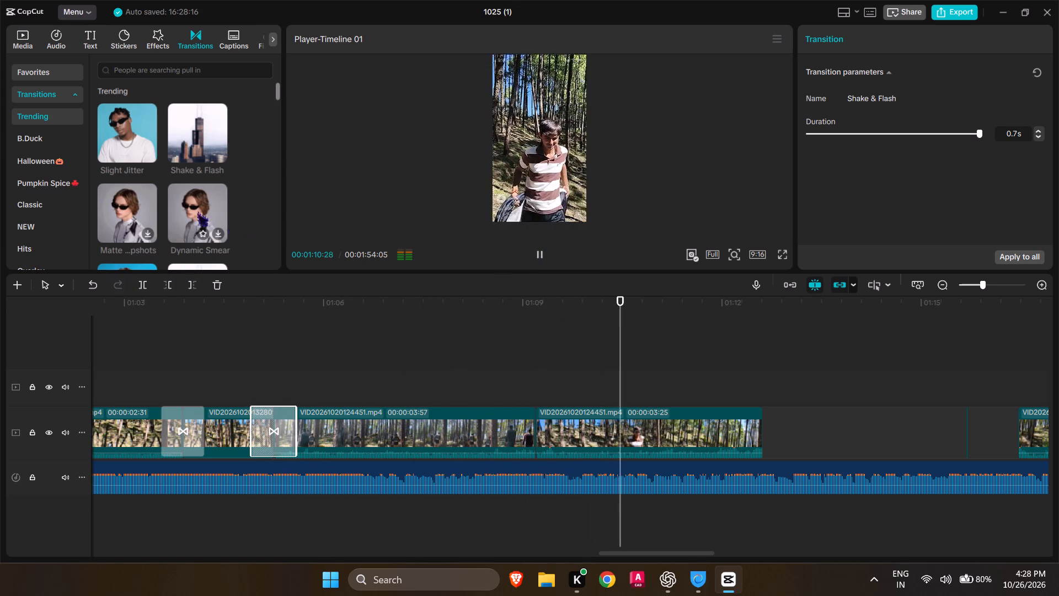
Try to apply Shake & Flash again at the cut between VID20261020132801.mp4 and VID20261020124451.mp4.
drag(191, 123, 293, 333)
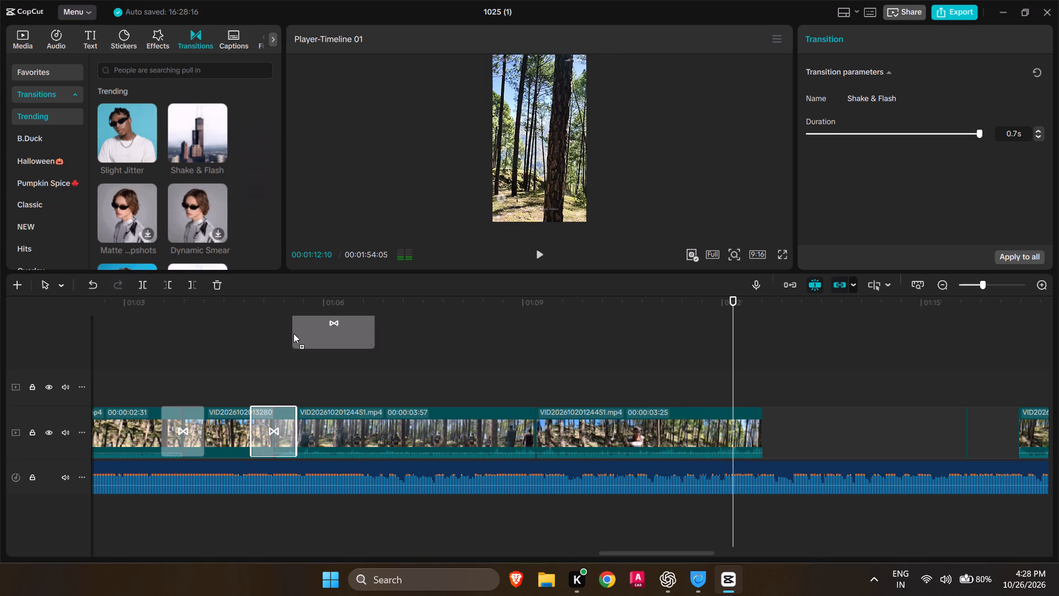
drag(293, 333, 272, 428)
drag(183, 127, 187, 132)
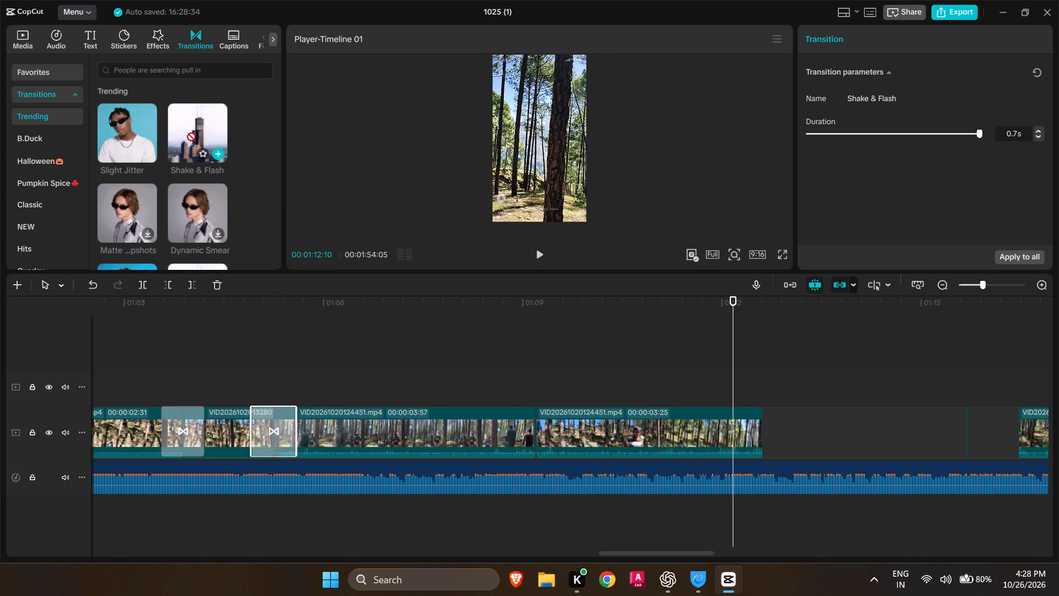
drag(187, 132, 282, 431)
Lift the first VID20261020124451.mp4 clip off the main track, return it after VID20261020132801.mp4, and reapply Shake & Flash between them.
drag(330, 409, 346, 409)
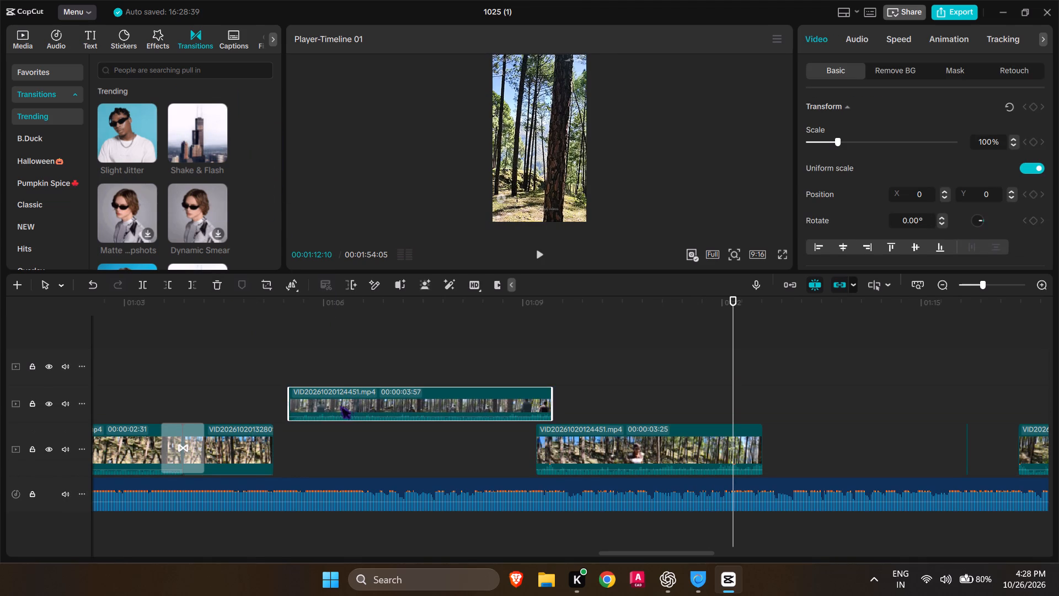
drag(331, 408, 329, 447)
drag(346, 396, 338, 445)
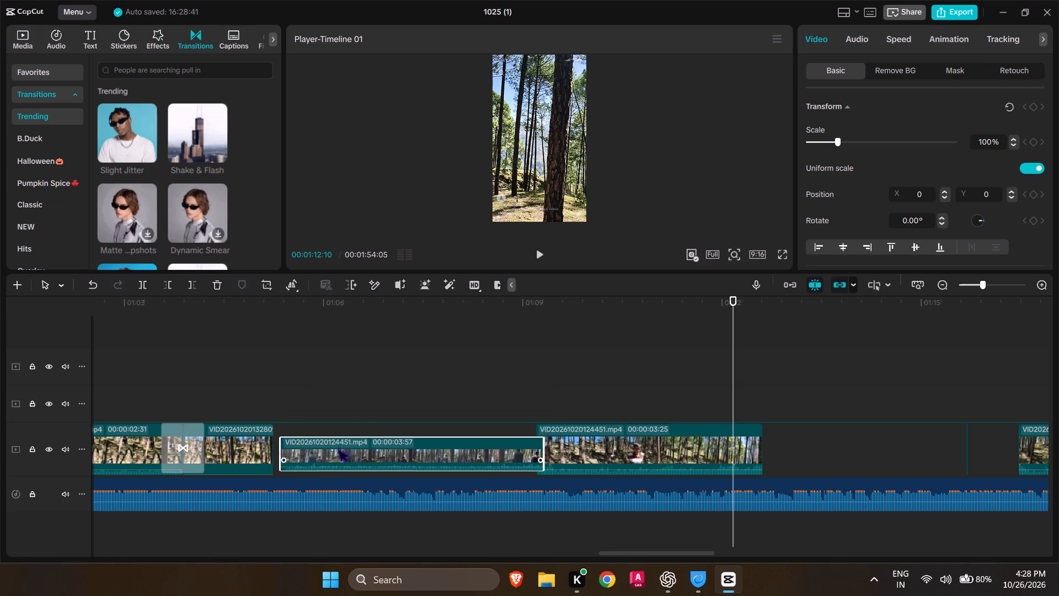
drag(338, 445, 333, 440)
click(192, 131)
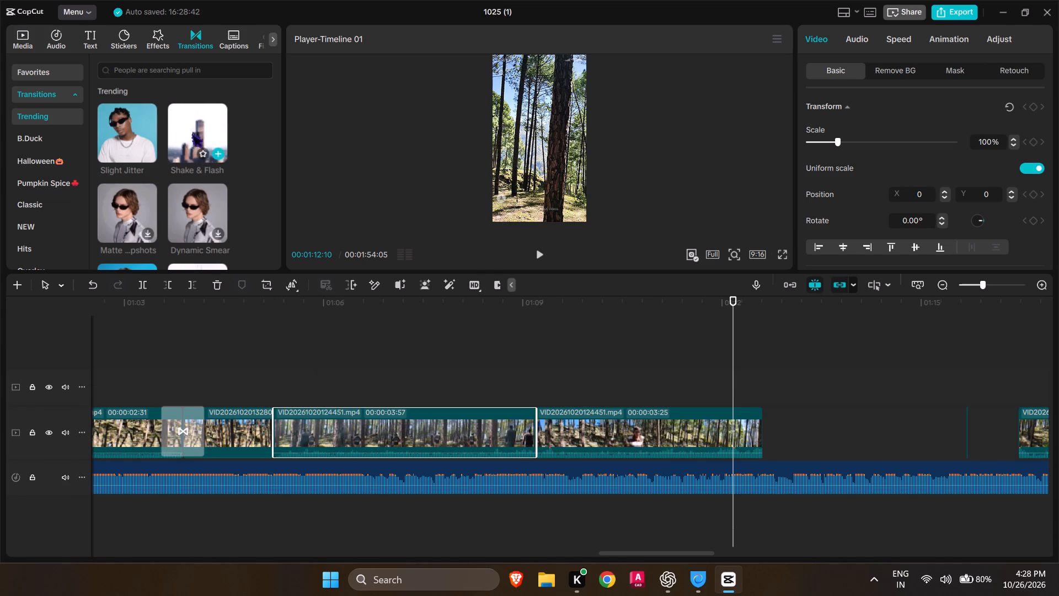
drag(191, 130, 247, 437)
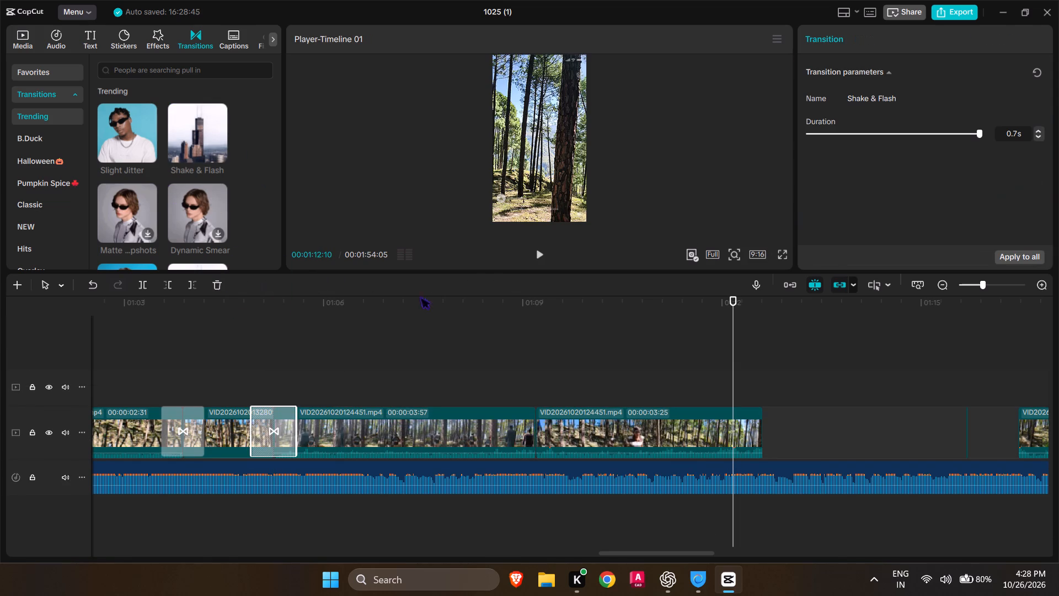
Check the Shake & Flash transition's duration setting and preview the transition from just before the cut.
drag(952, 139, 991, 143)
drag(991, 143, 1047, 143)
click(876, 105)
drag(727, 303, 267, 324)
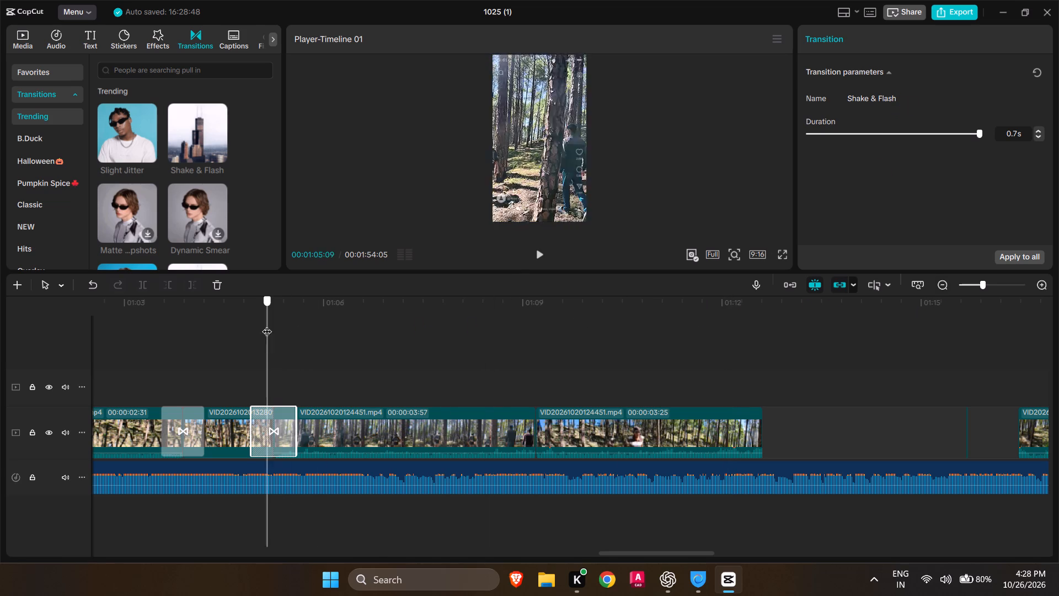
drag(267, 324, 247, 326)
click(540, 255)
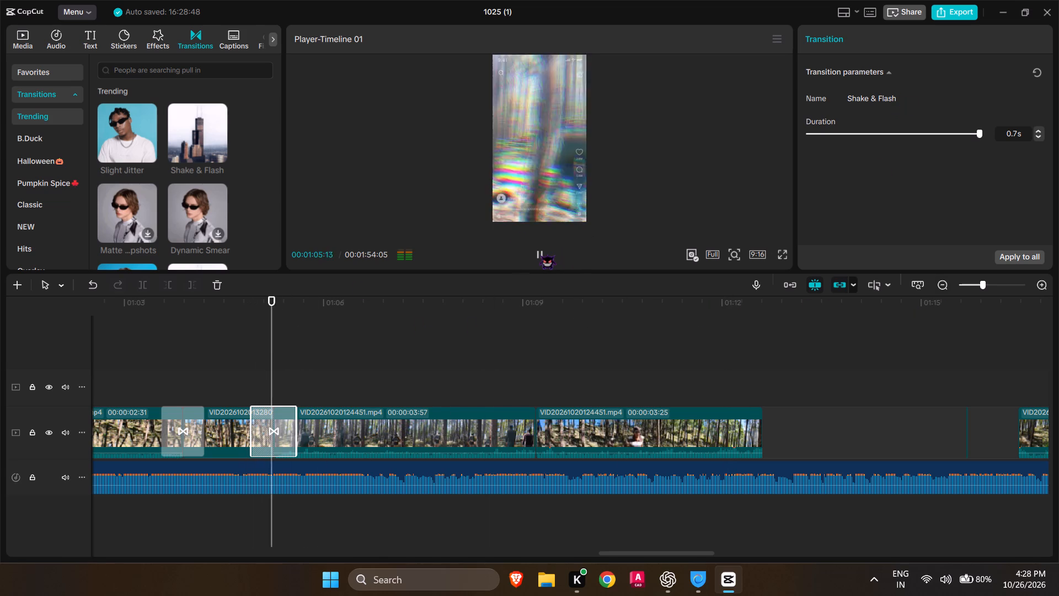
click(537, 257)
click(537, 257)
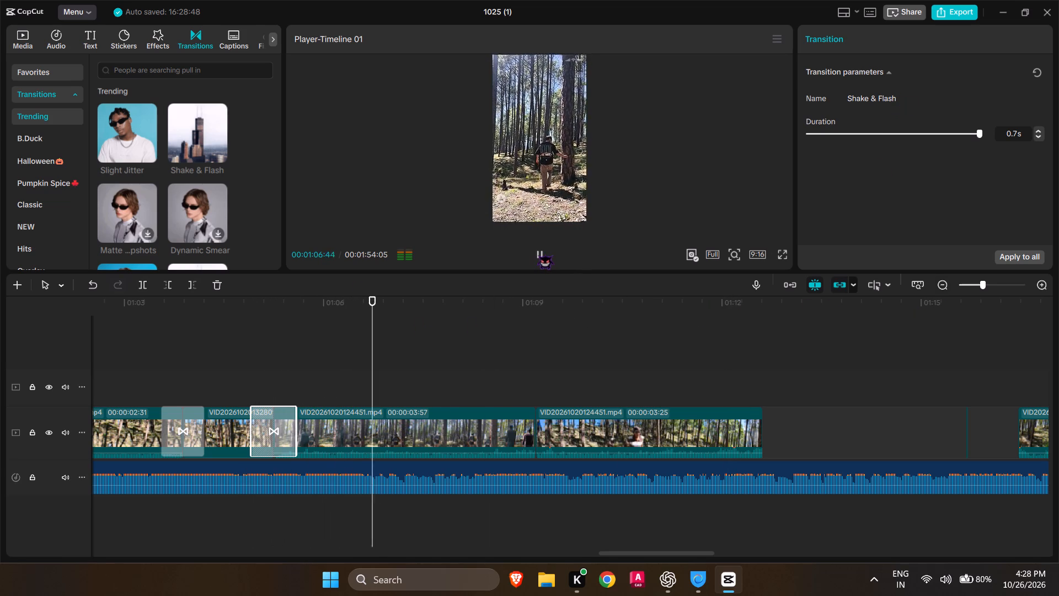
Try out three more trending transitions, including Dynamic Smear, while the timeline plays.
click(123, 203)
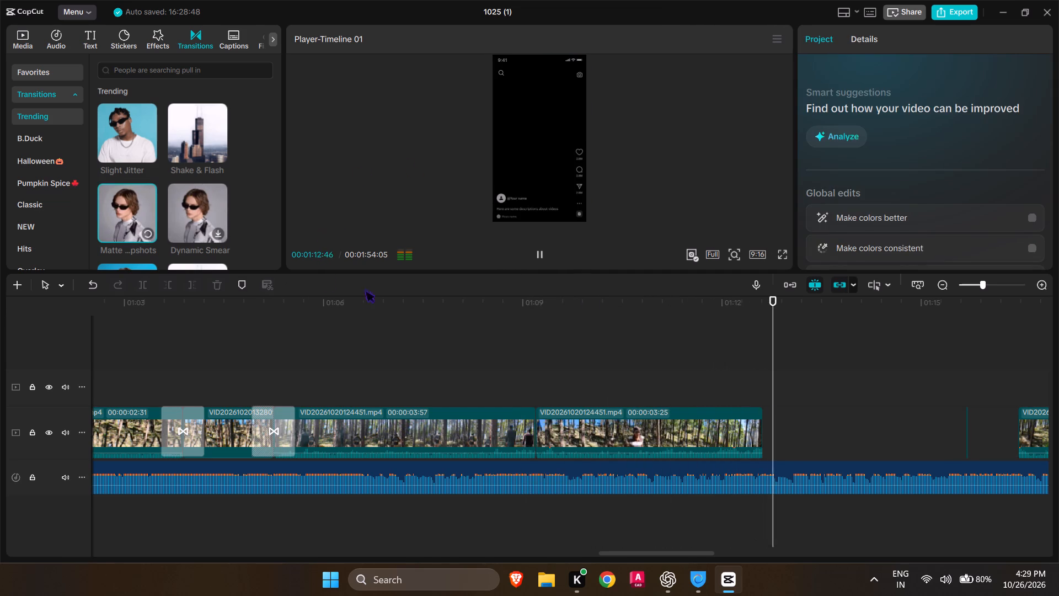
click(214, 211)
scroll(186, 213, down, 2)
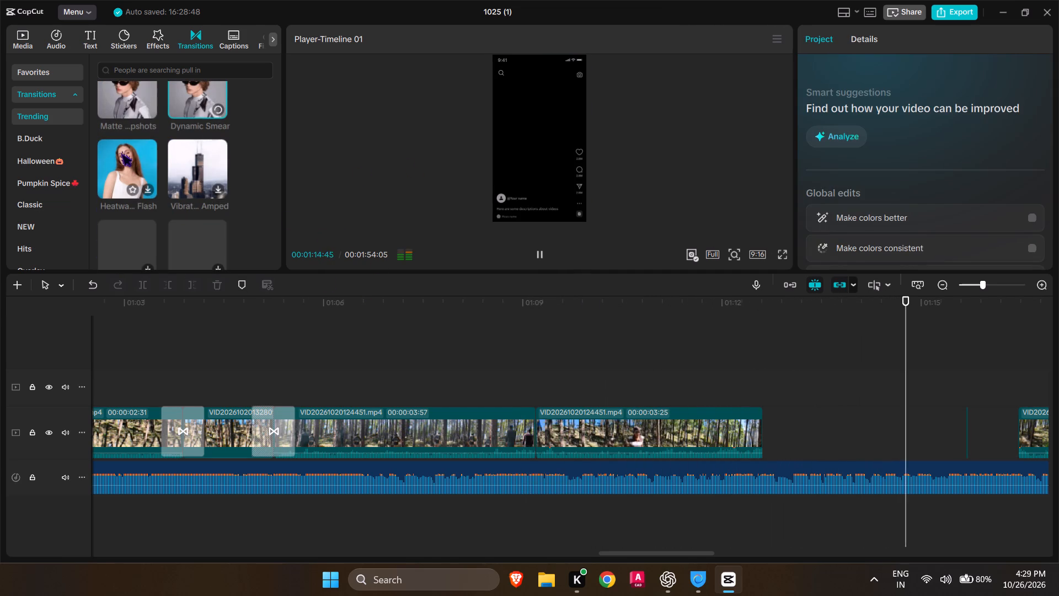
click(175, 172)
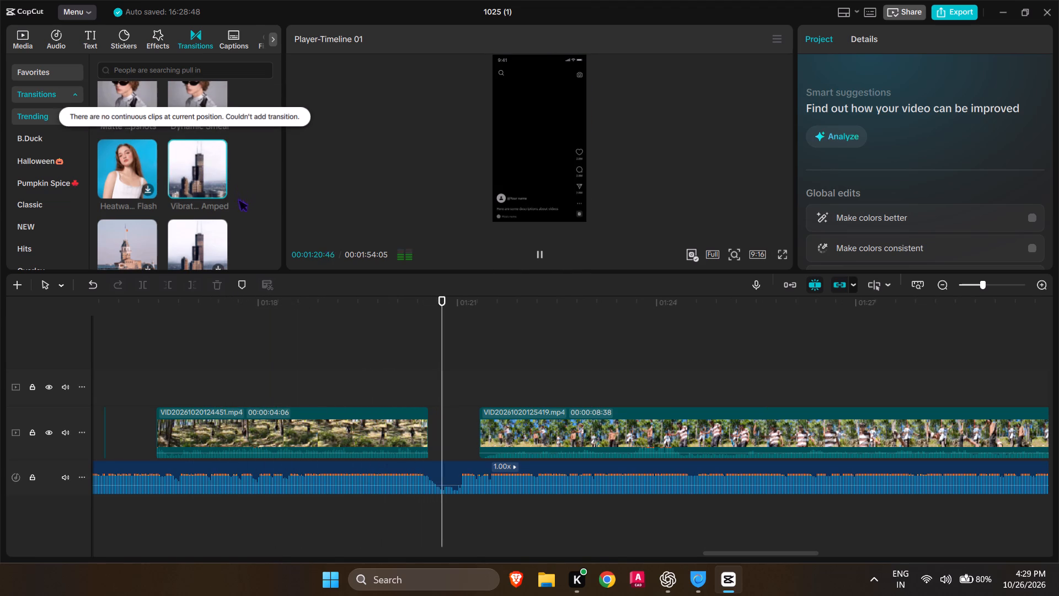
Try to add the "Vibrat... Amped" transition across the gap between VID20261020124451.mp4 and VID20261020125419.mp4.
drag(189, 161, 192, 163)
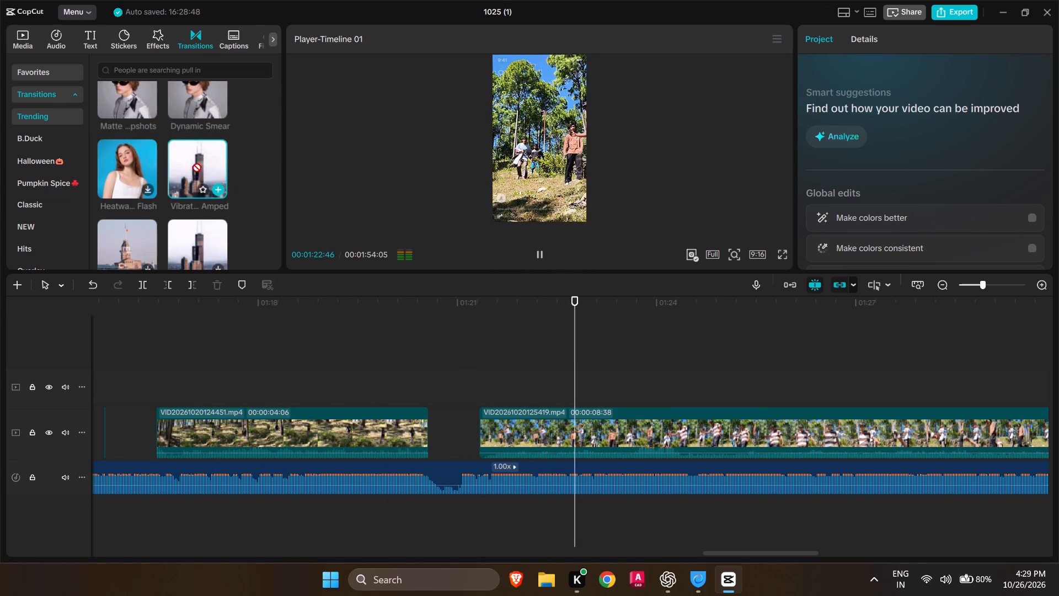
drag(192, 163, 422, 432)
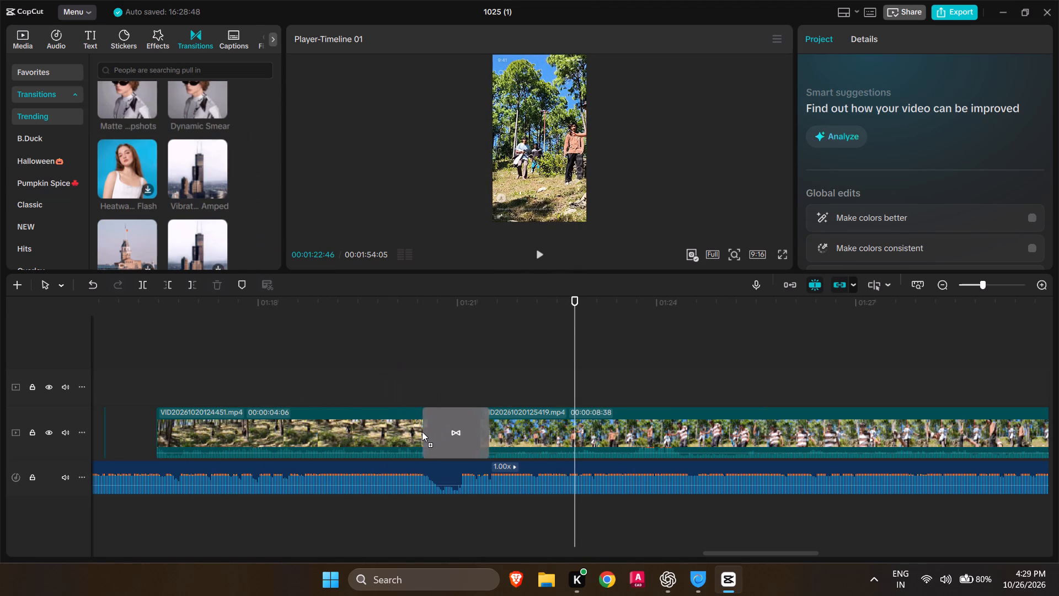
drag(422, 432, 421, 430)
Close the gap between VID20261020124451.mp4 and VID20261020125419.mp4 and add the Vibration Amped transition at their cut.
drag(504, 421, 483, 423)
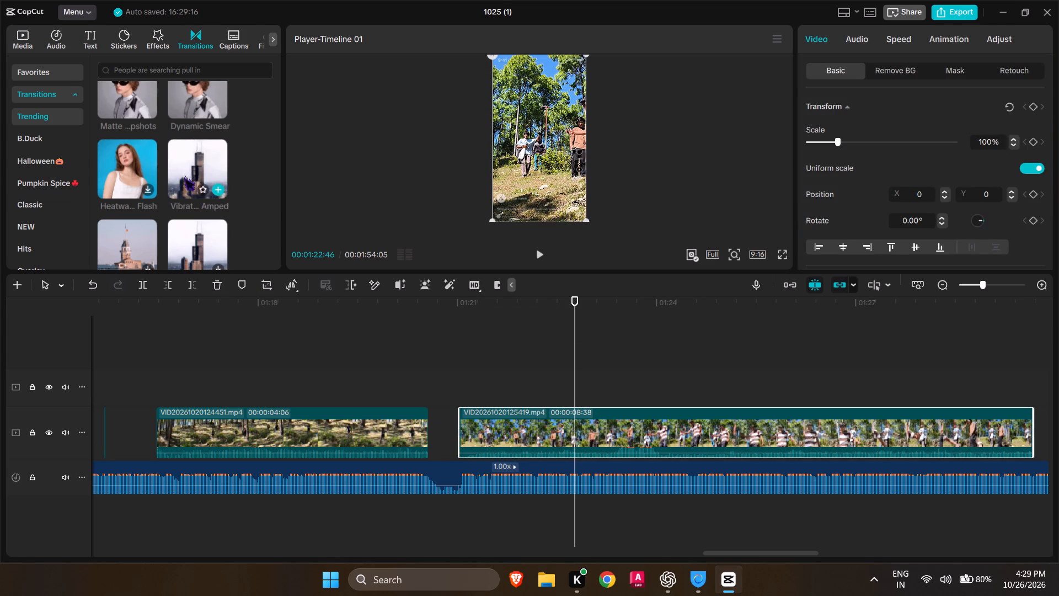
drag(182, 163, 398, 423)
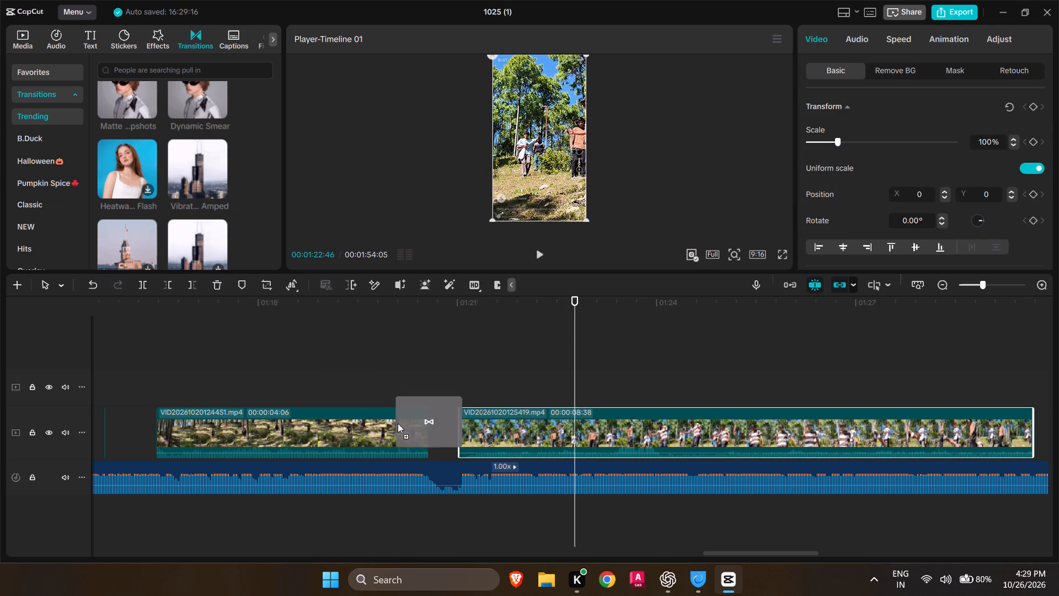
drag(398, 423, 410, 436)
drag(472, 424, 445, 424)
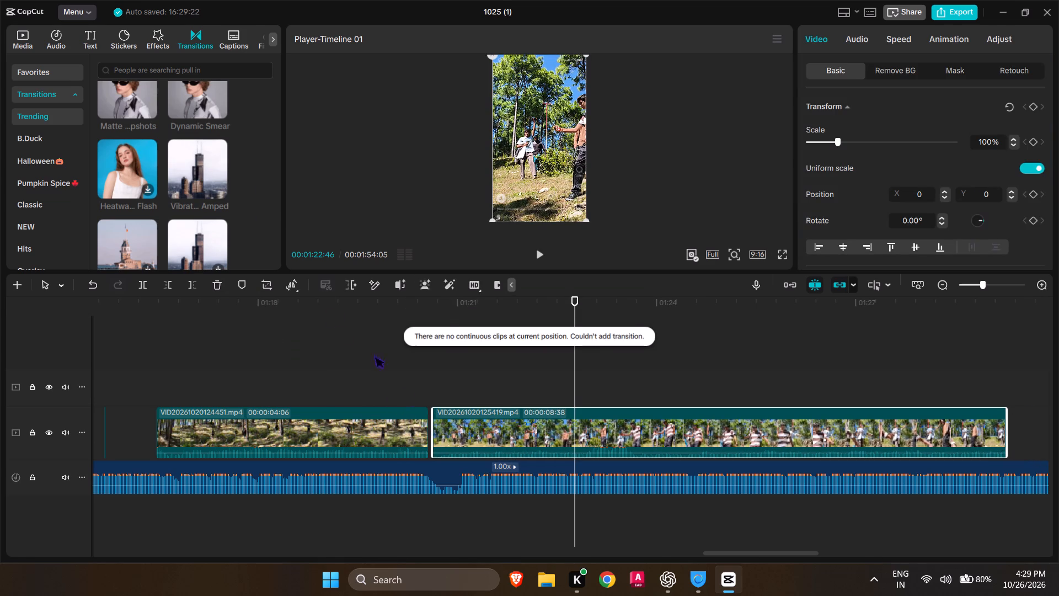
drag(194, 166, 401, 434)
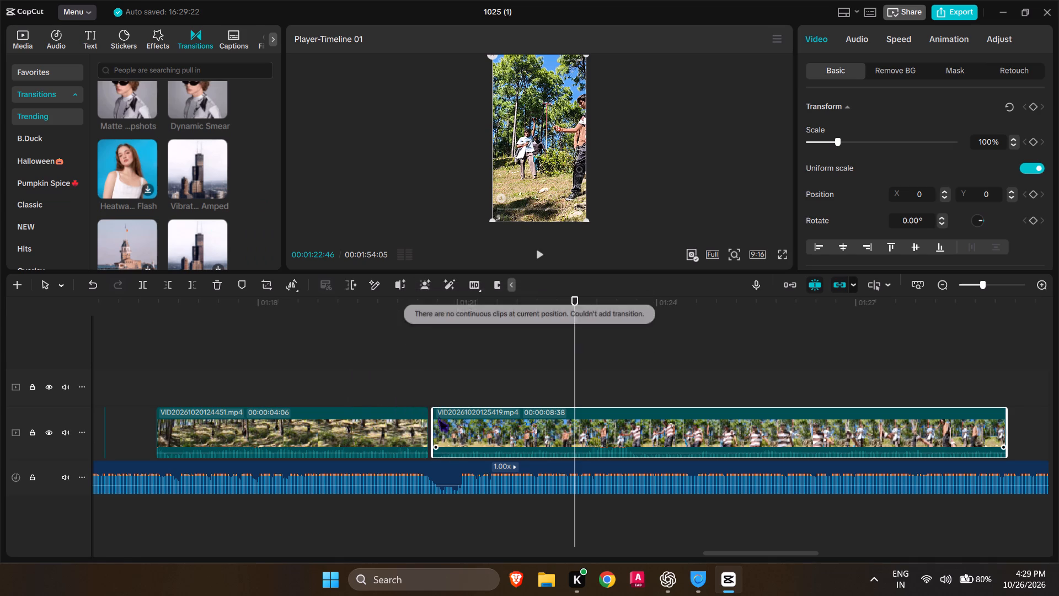
drag(449, 416, 441, 416)
drag(183, 167, 408, 439)
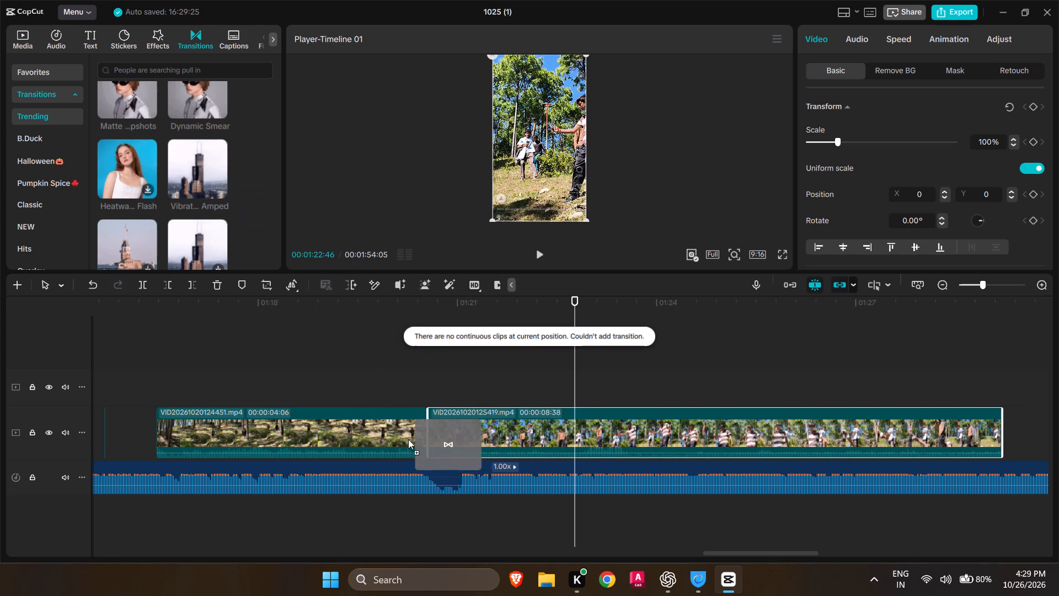
drag(408, 439, 395, 433)
Preview the Vibration Amped transition from just before the cut.
drag(573, 320, 384, 336)
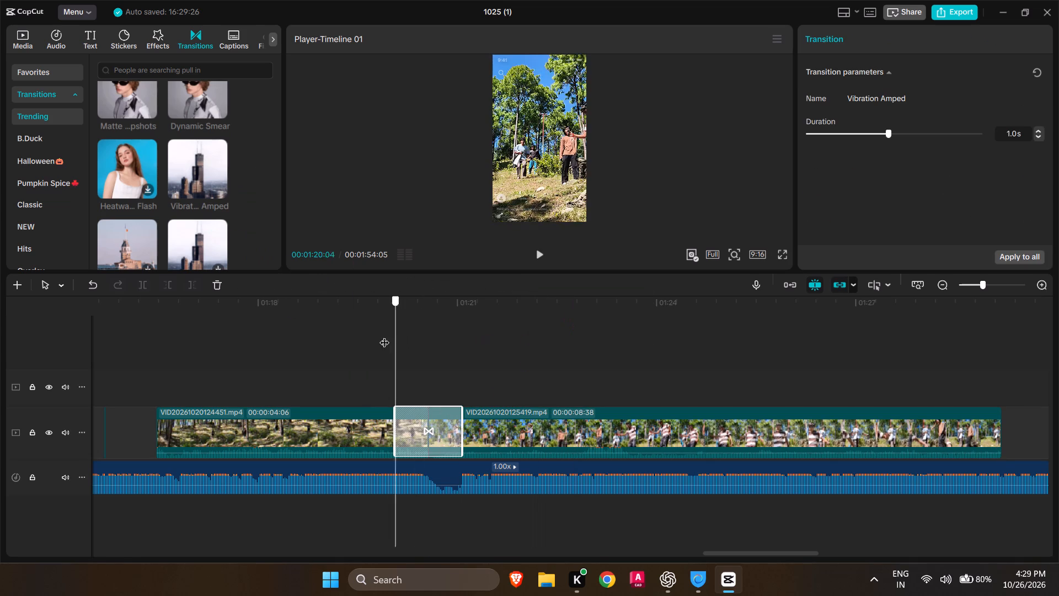
drag(384, 336, 355, 337)
click(541, 257)
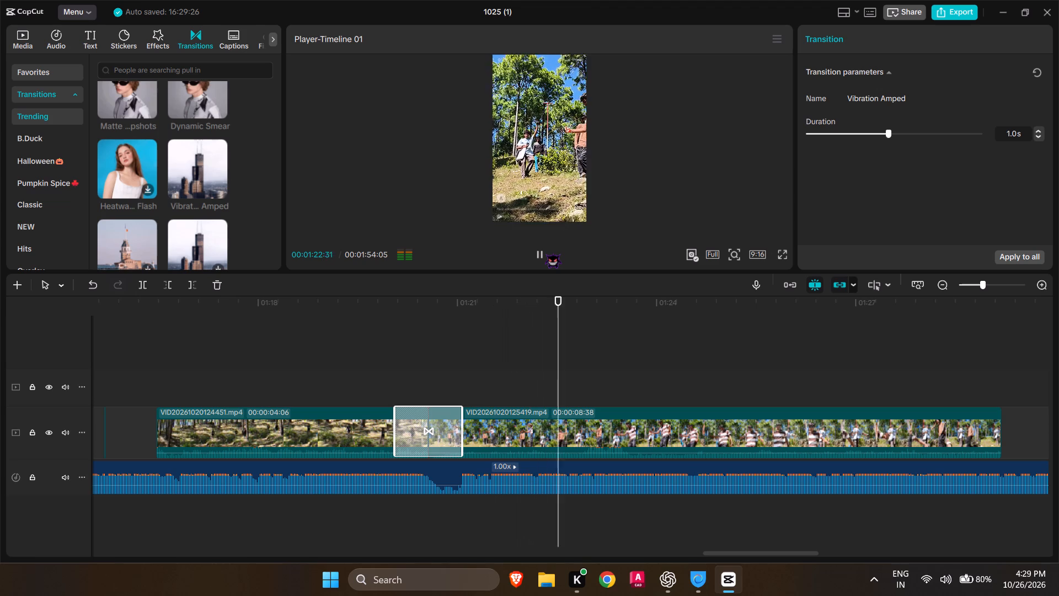
Move the song segment under the Vibration Amped transition about 0.45 s earlier, onto a separate audio track below.
drag(547, 462, 523, 466)
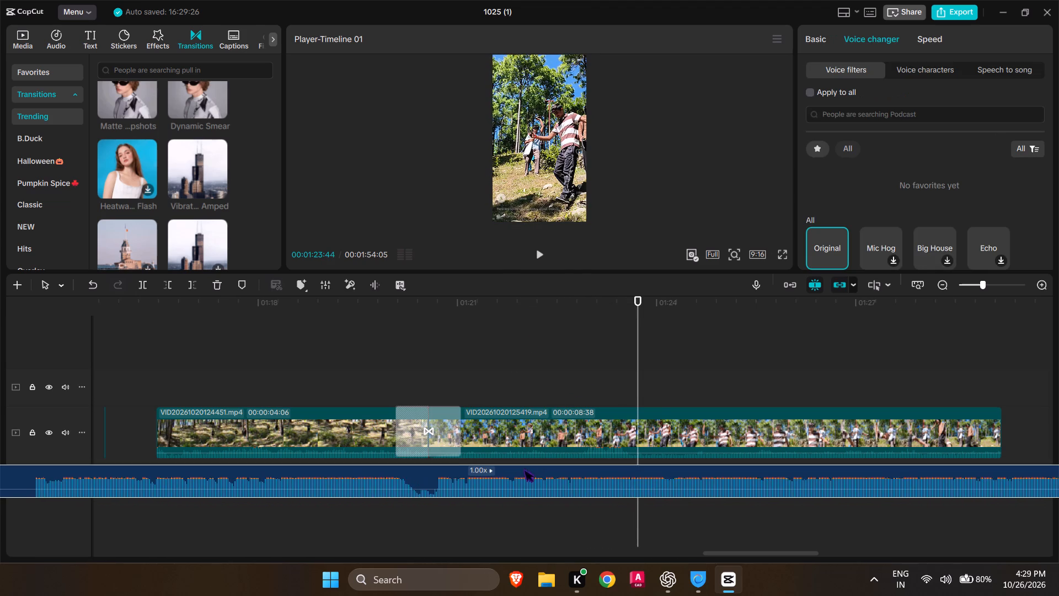
drag(523, 466, 517, 464)
Scrub and replay the Vibration Amped transition to check its timing against the moved song segment.
drag(640, 305, 627, 306)
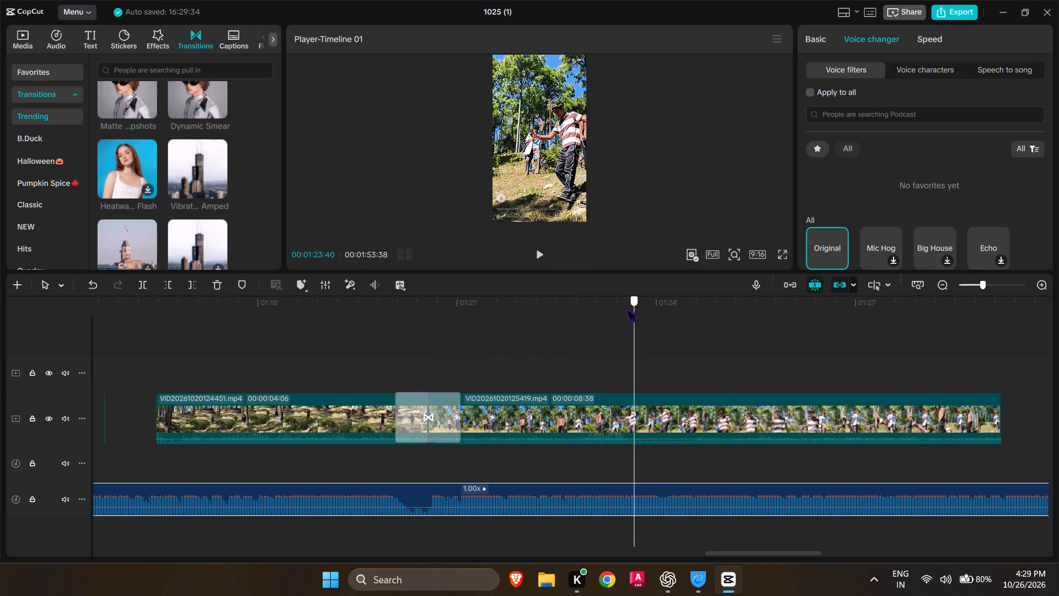
drag(627, 306, 408, 323)
click(541, 249)
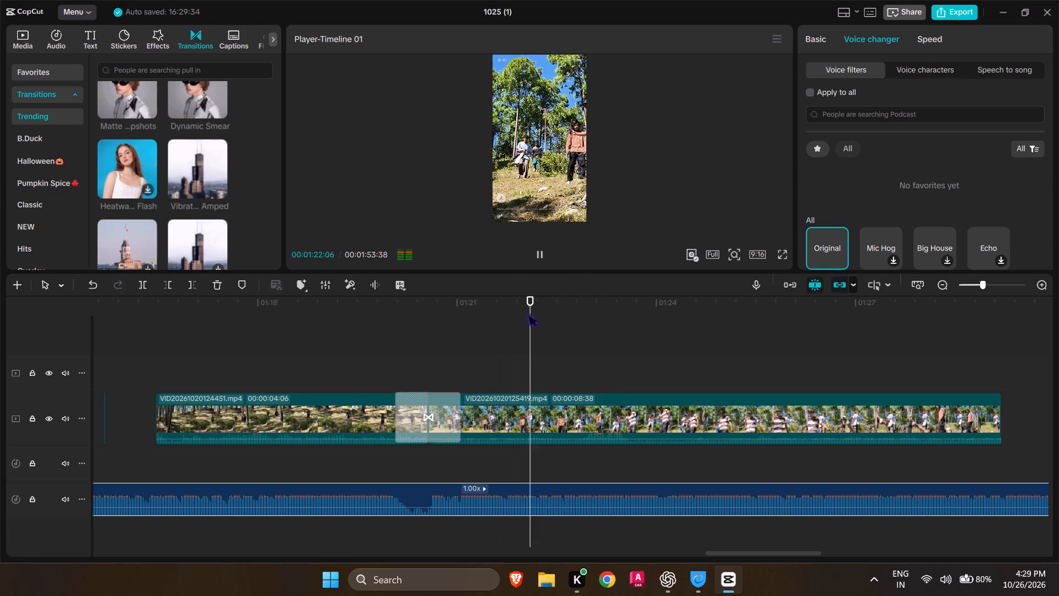
drag(527, 310, 404, 335)
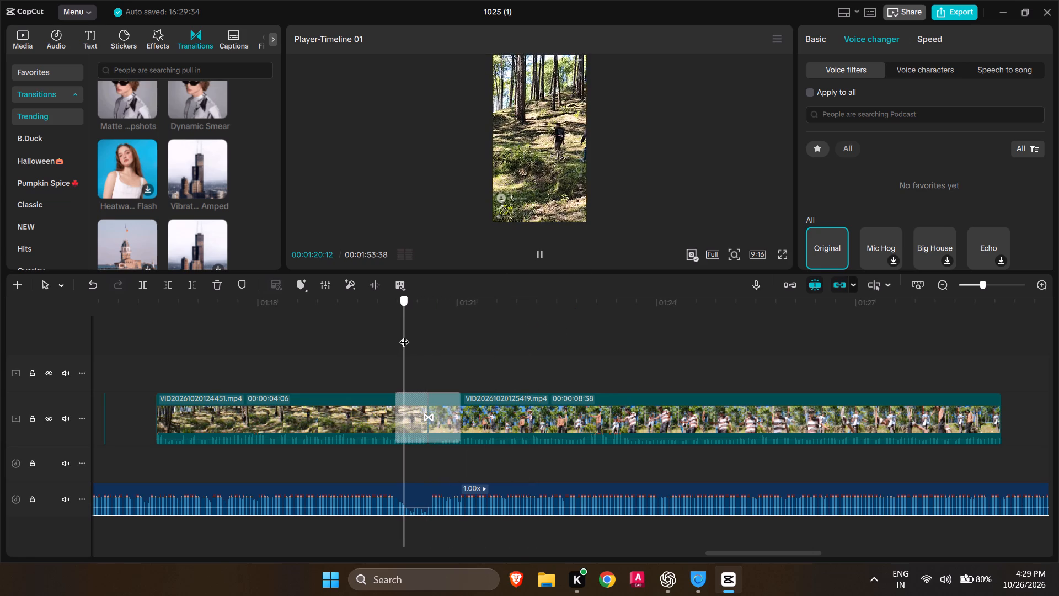
drag(404, 335, 422, 339)
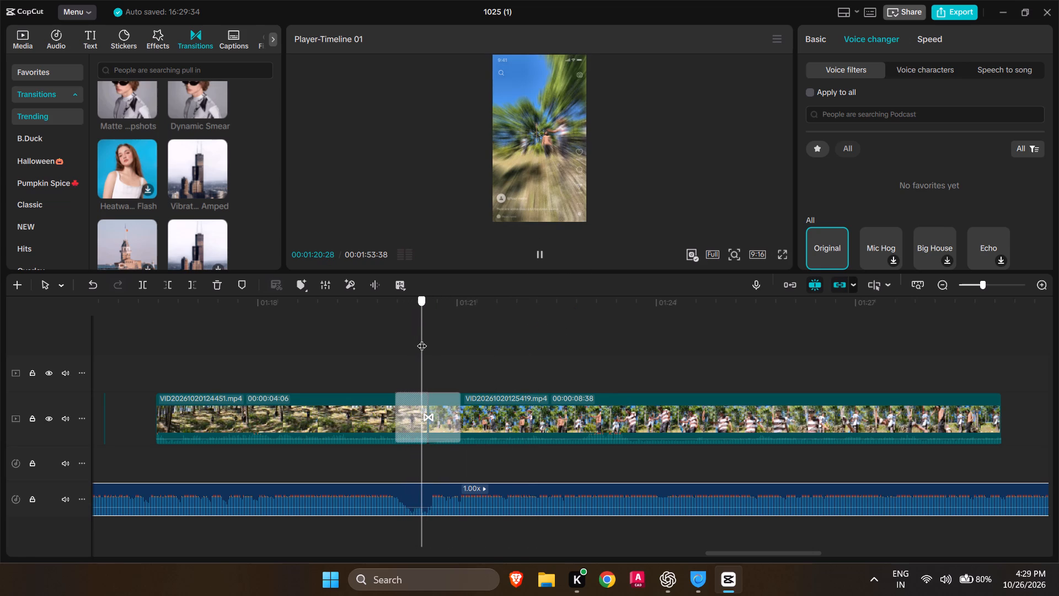
drag(422, 339, 425, 342)
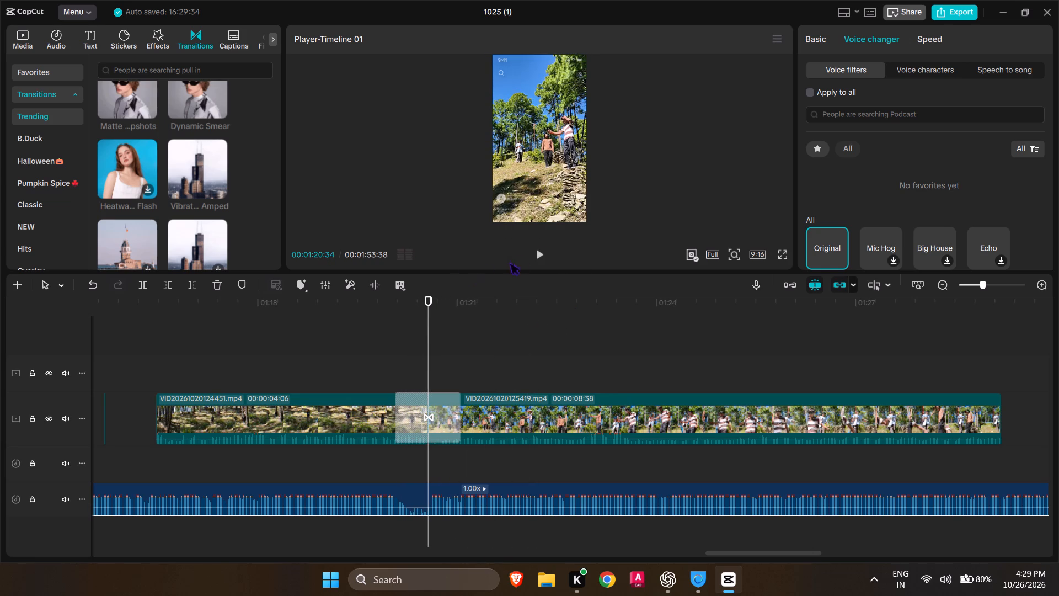
click(539, 249)
click(541, 249)
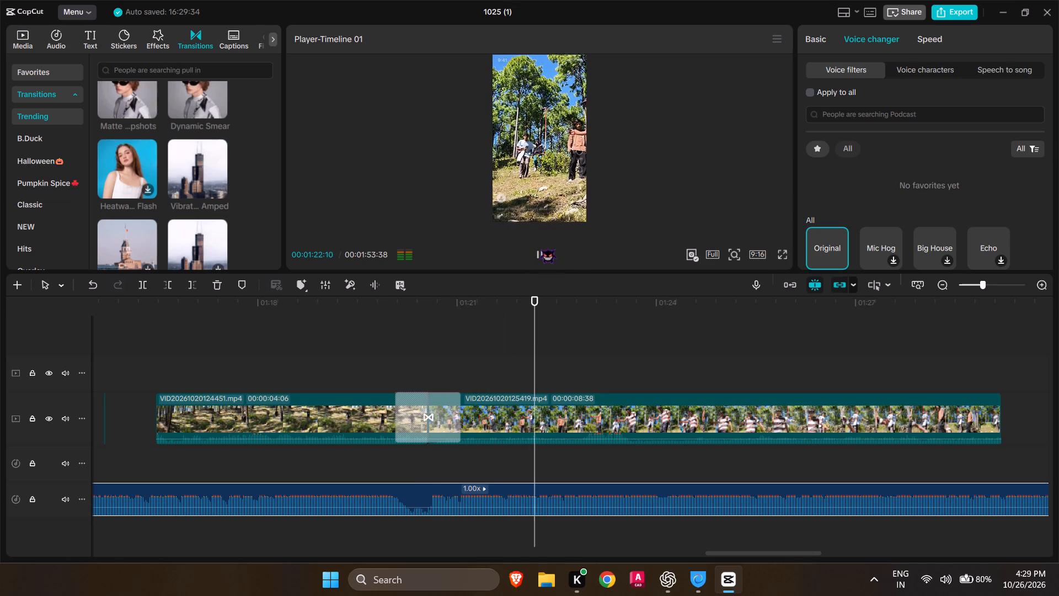
Shift the lower-track song segment about another 0.47 s earlier.
drag(480, 493, 469, 493)
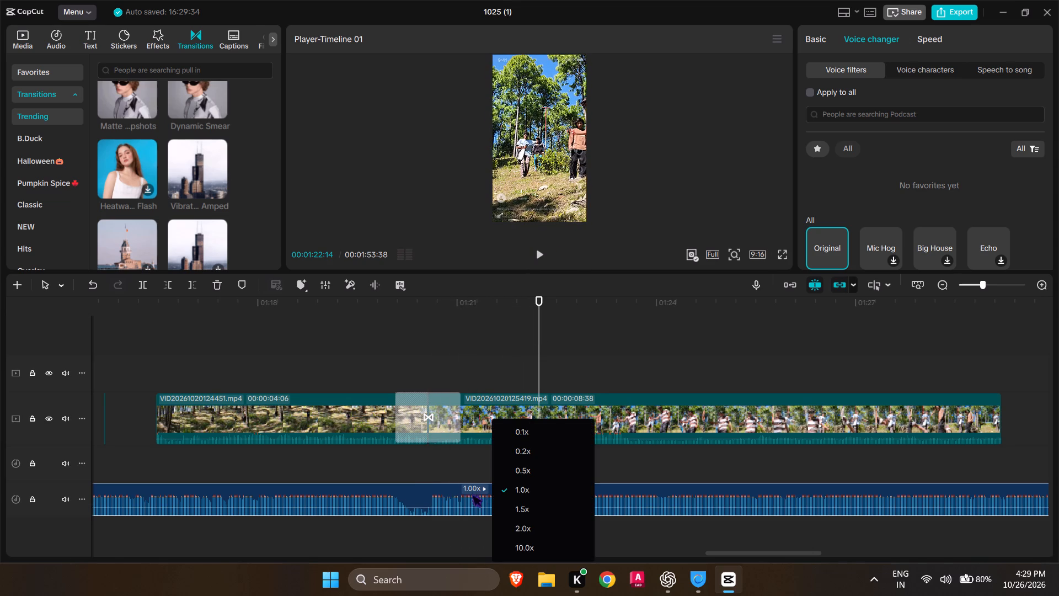
click(442, 484)
drag(440, 487, 408, 486)
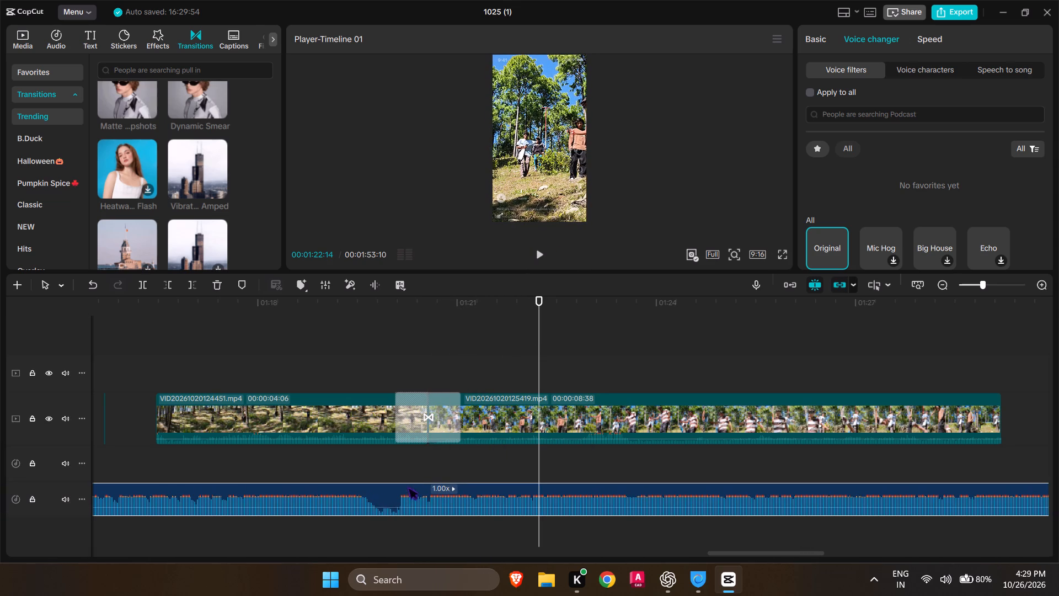
Replay the Vibration Amped cut and the clip after it to check how the song now lines up.
drag(537, 294, 465, 304)
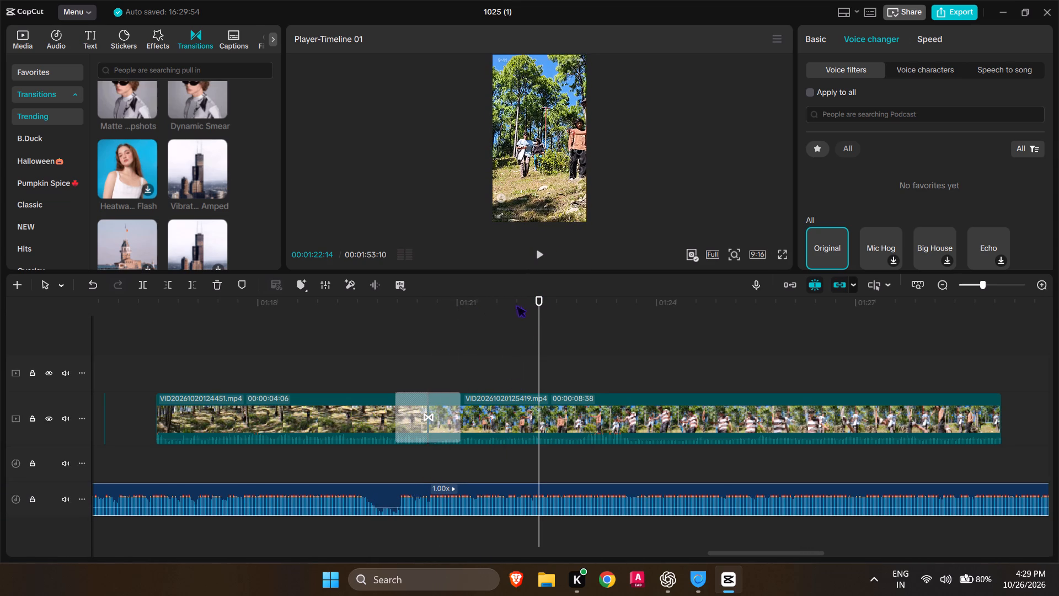
drag(542, 301, 403, 315)
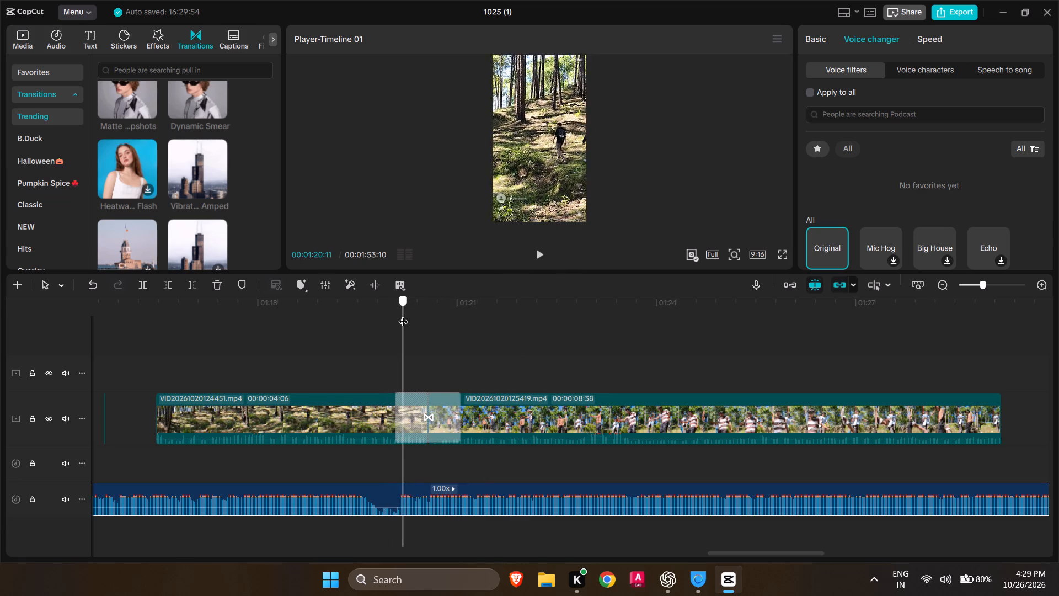
drag(403, 315, 429, 323)
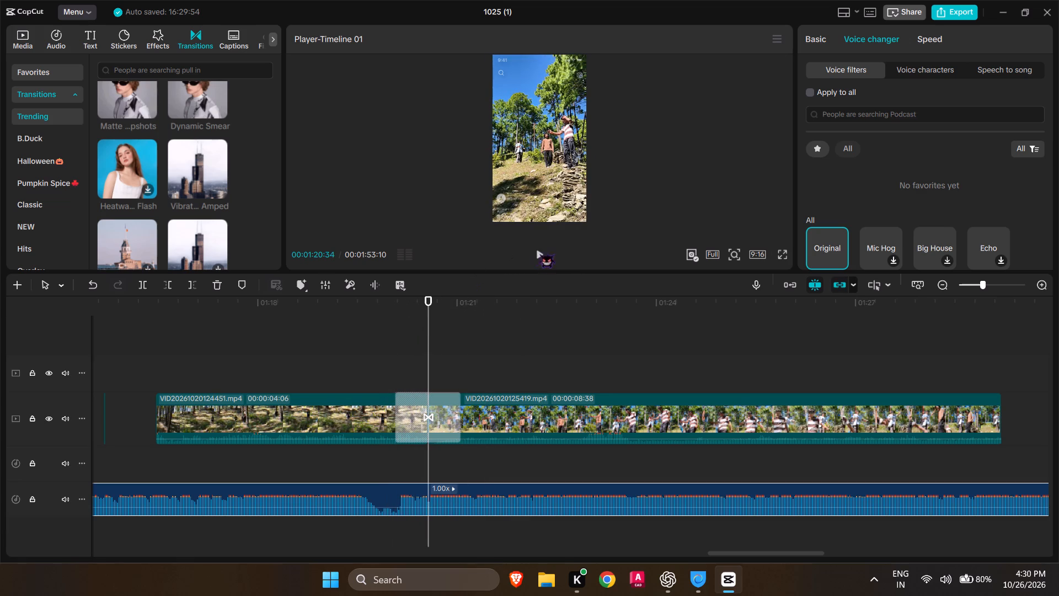
click(541, 260)
click(540, 256)
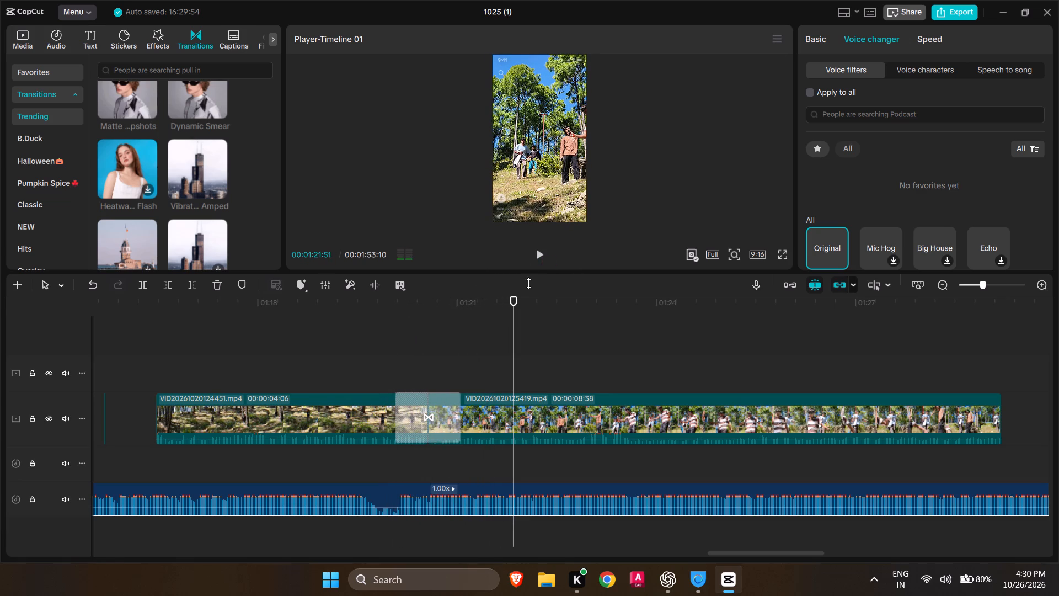
drag(528, 293, 472, 315)
drag(505, 304, 397, 317)
click(553, 253)
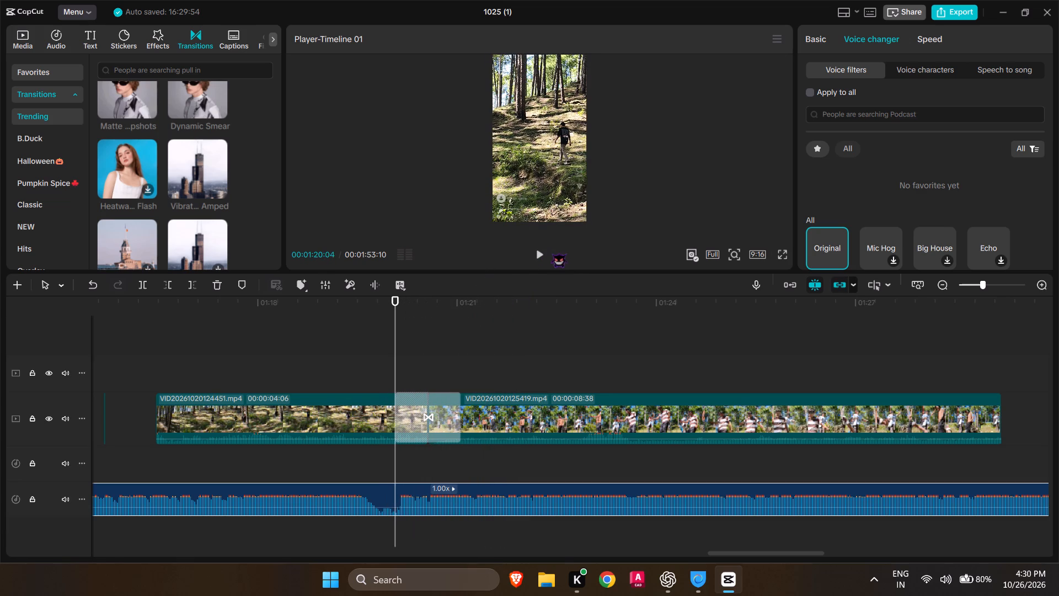
click(547, 253)
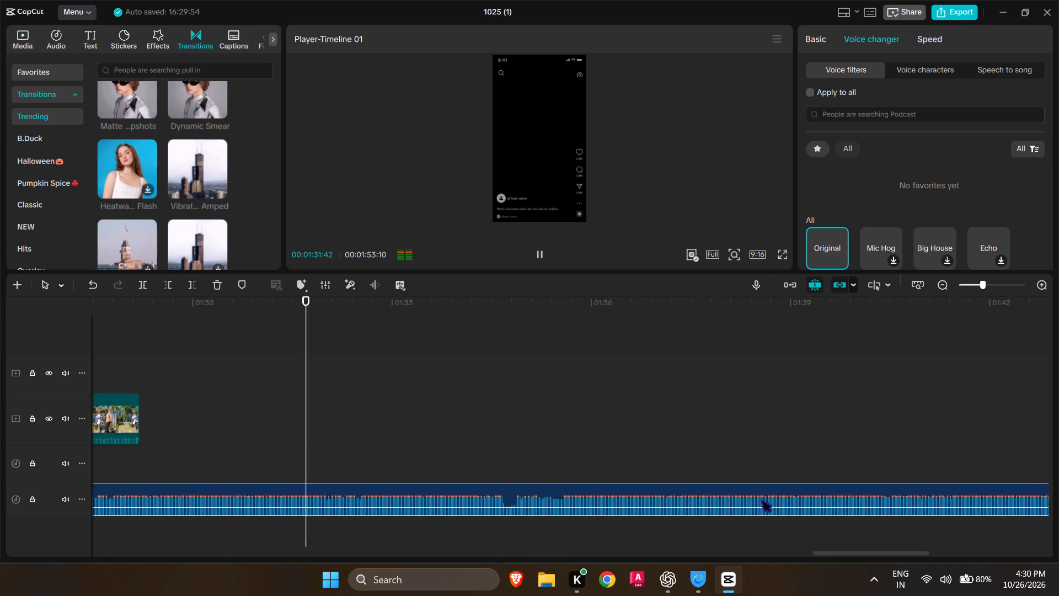
Trim the end of the lower-track song segment to the end of the last video clip, at 00:01:29:12.
click(726, 504)
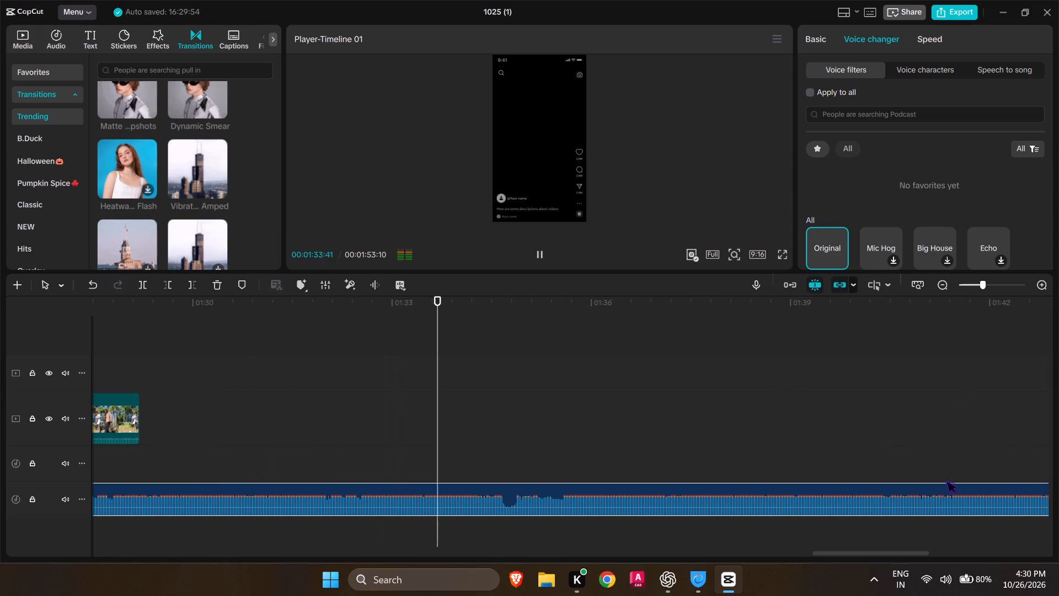
scroll(937, 476, left, 10)
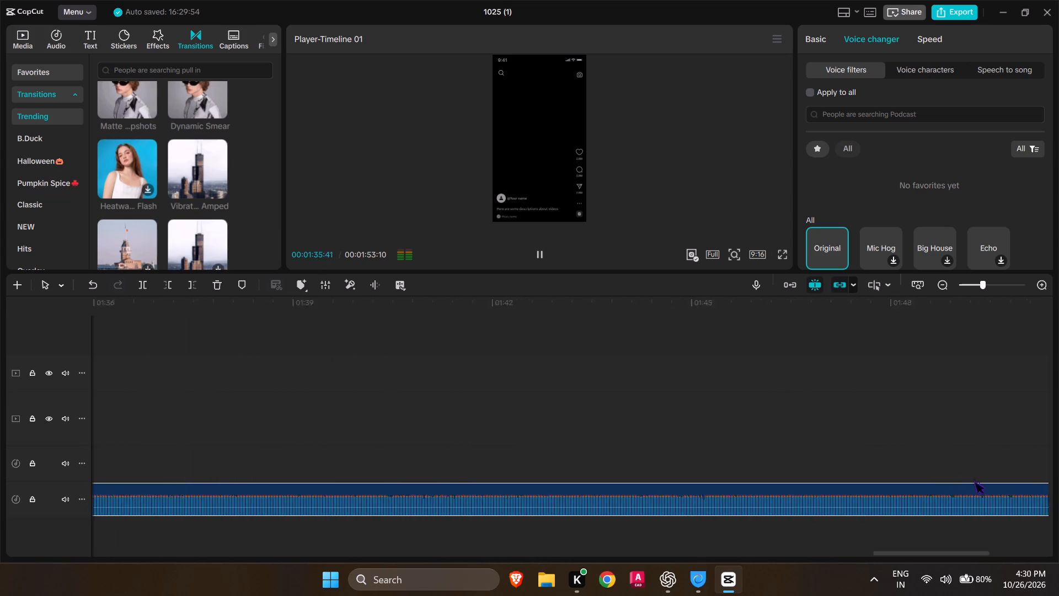
scroll(974, 478, left, 18)
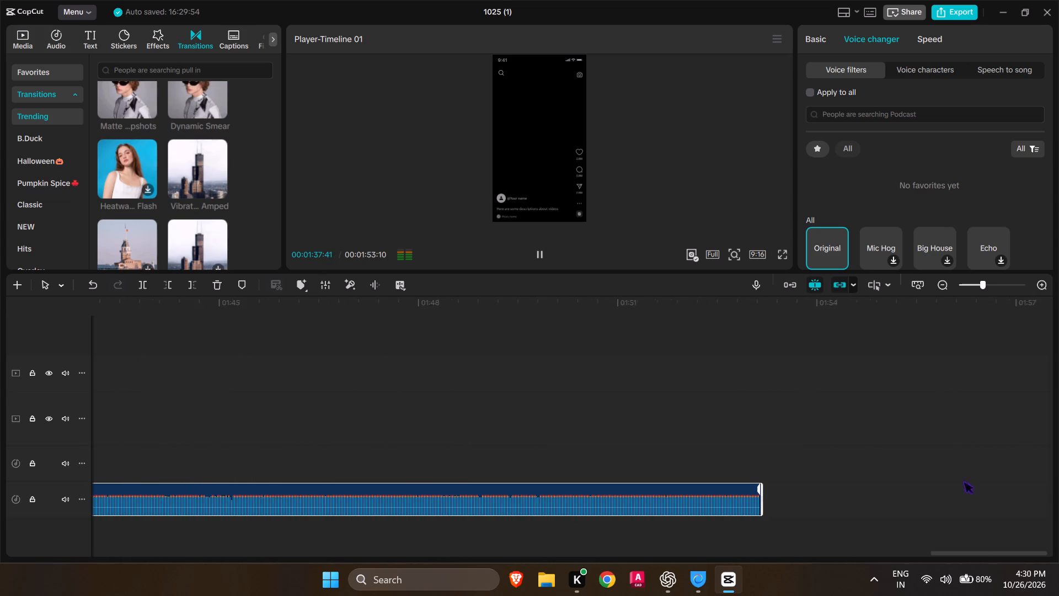
scroll(963, 477, left, 11)
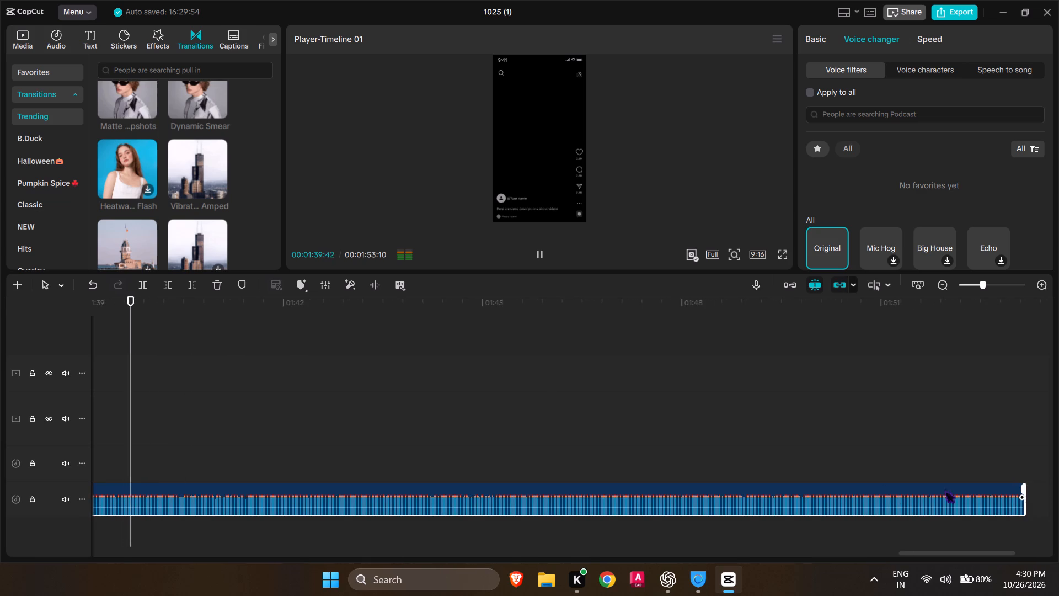
drag(1024, 503, 0, 489)
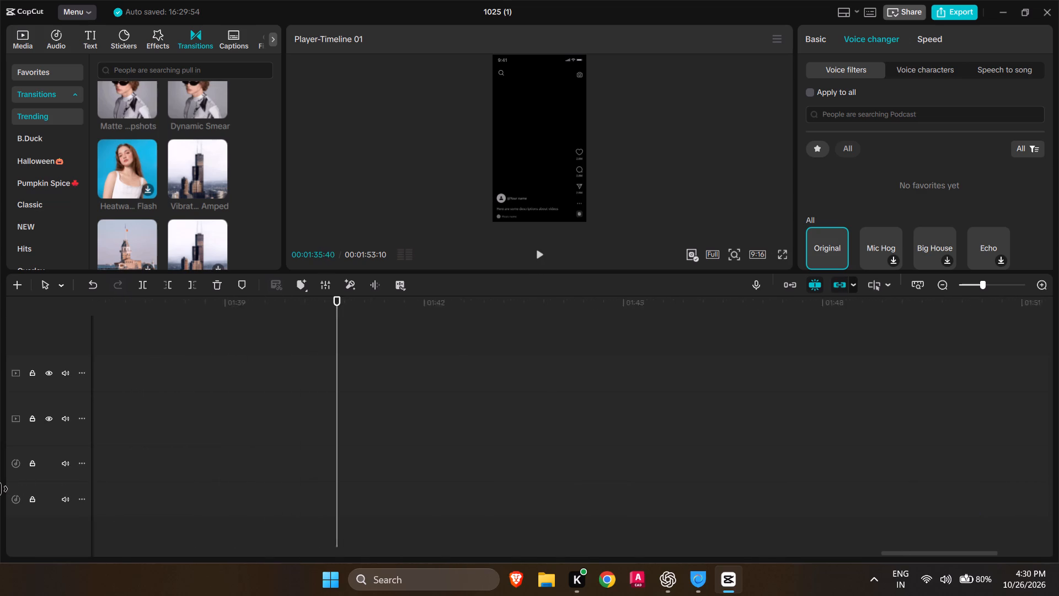
drag(0, 489, 500, 505)
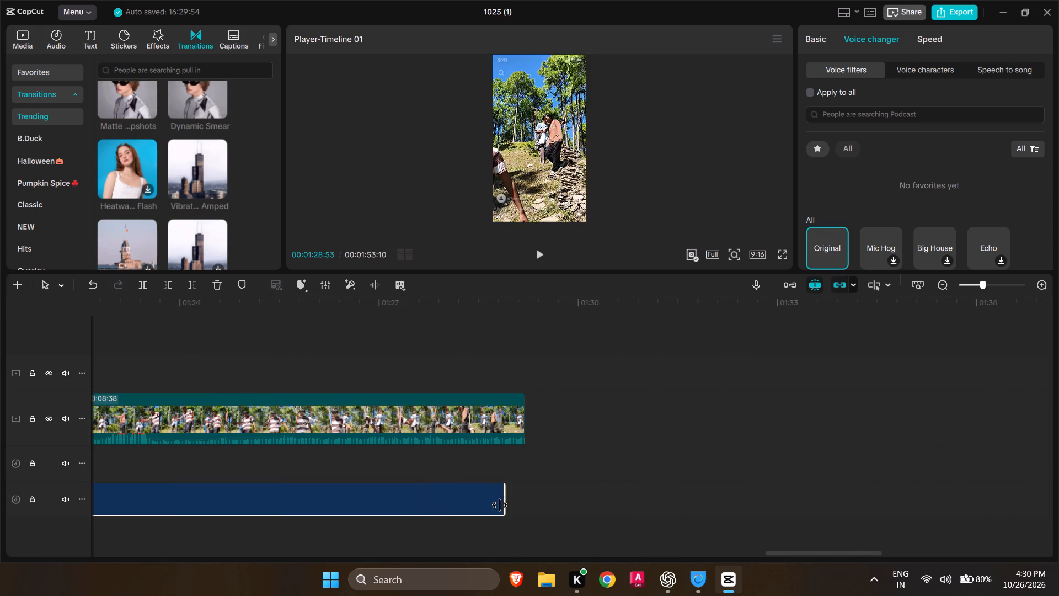
drag(500, 505, 523, 505)
Return to the start of the timeline and play the opening VID20261020125419.mp4 clip with the song.
scroll(681, 393, right, 2)
scroll(418, 387, right, 2)
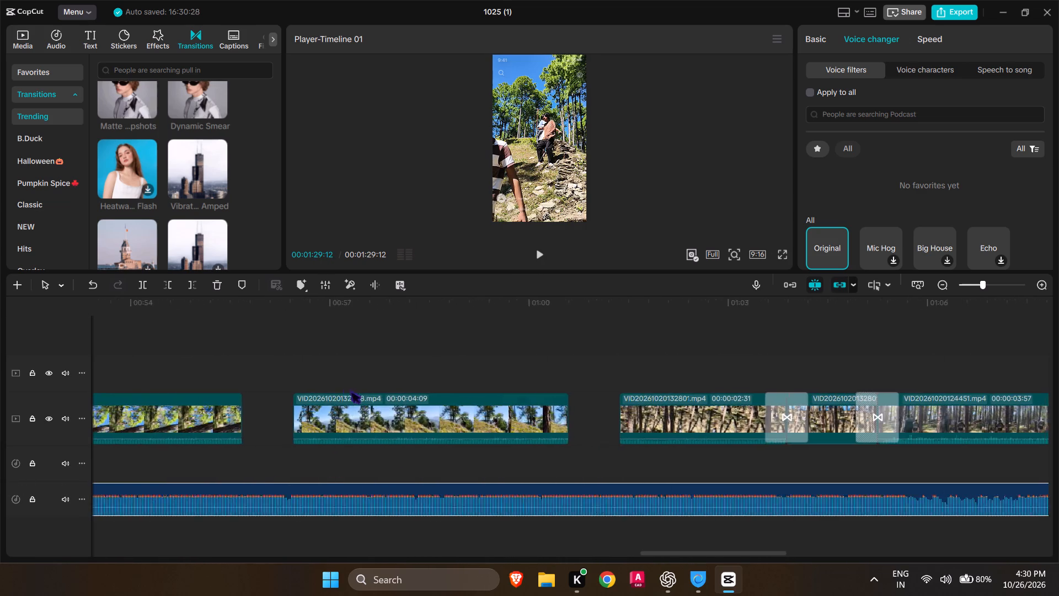
scroll(350, 387, right, 7)
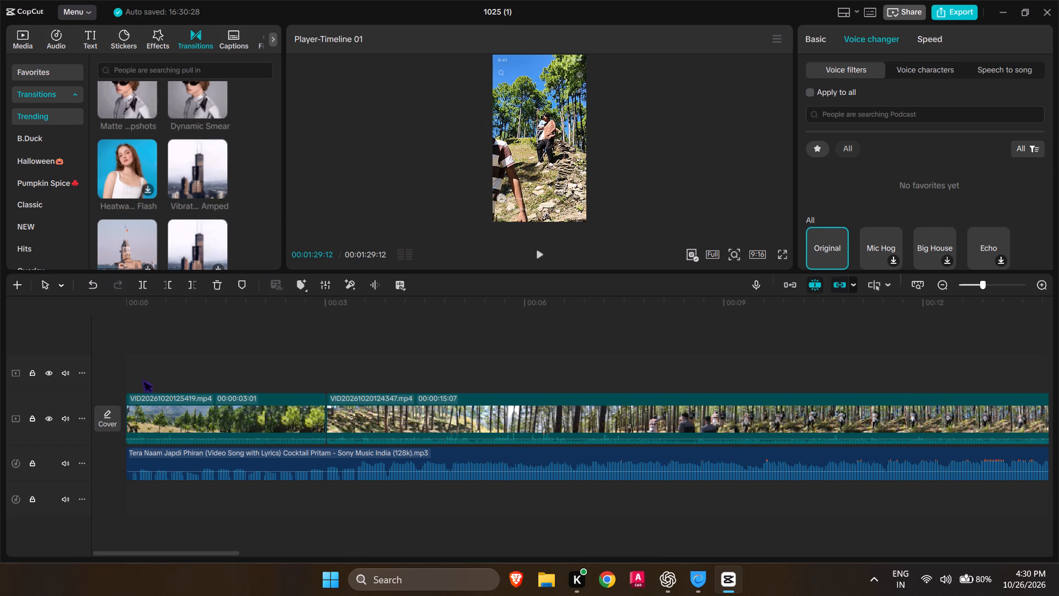
click(122, 334)
double_click(168, 331)
drag(175, 327, 60, 332)
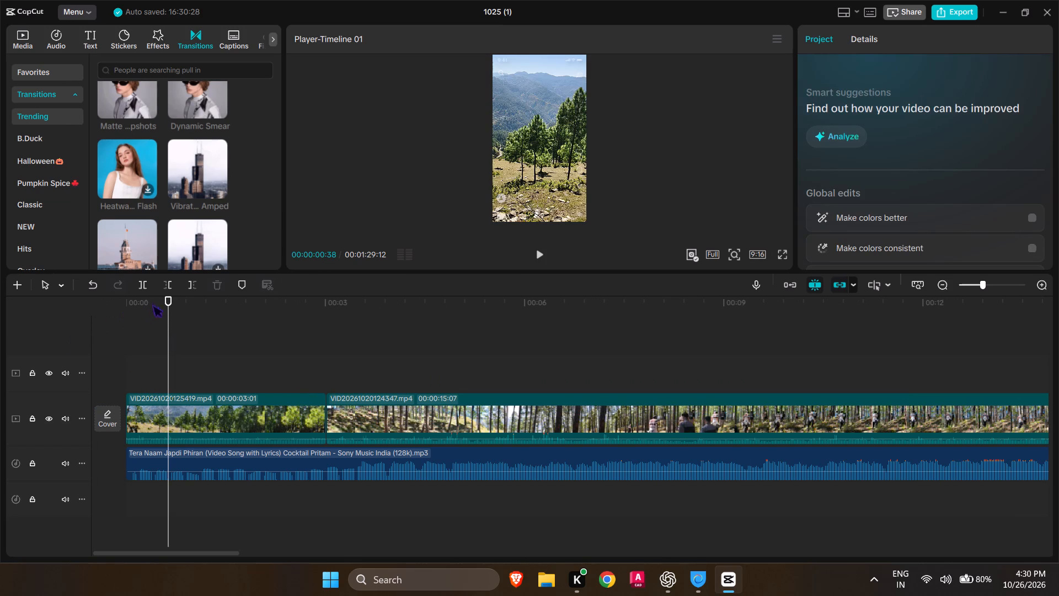
drag(162, 300, 95, 309)
key(space)
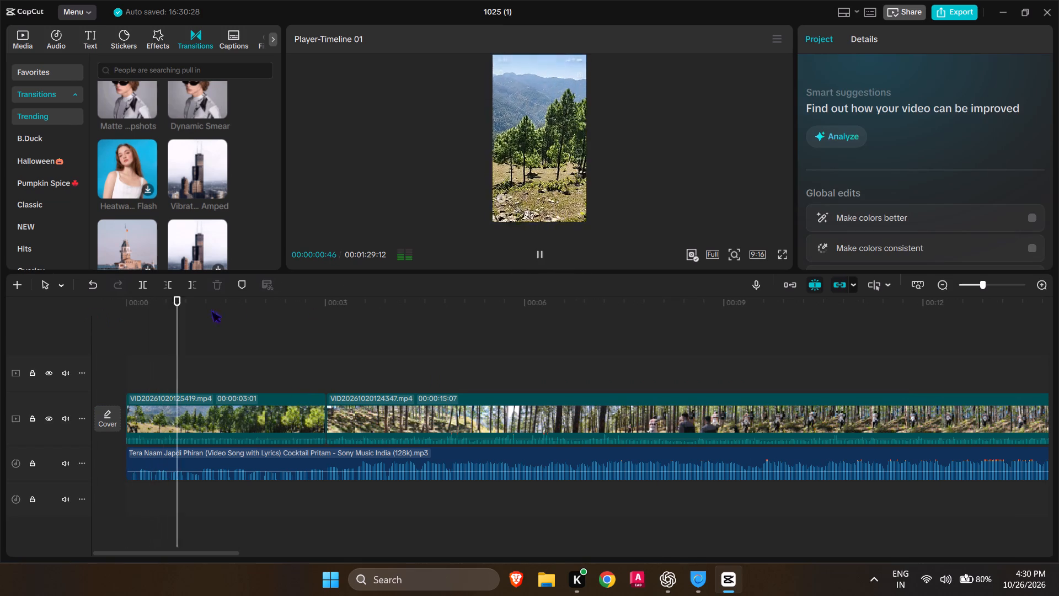
key(space)
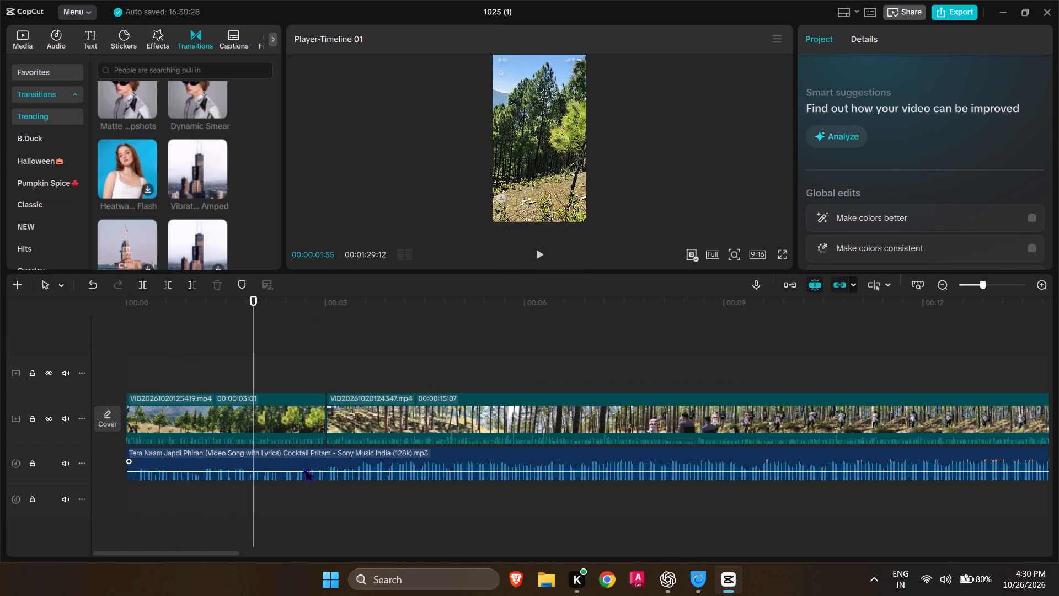
Add a fade-in of about 2.5 s to the start of the opening song segment.
click(271, 460)
click(121, 460)
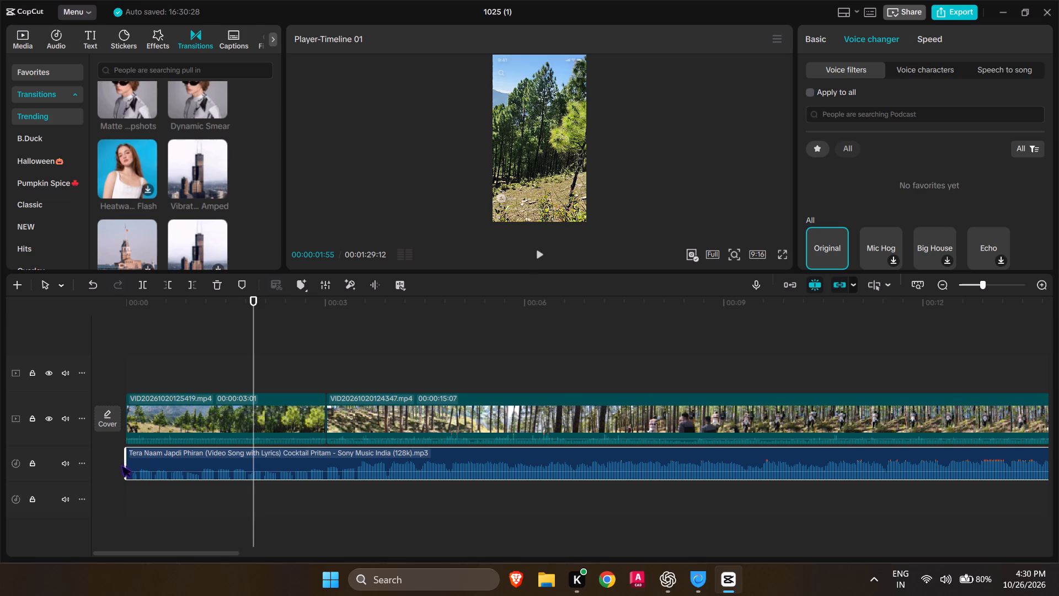
drag(124, 465, 189, 465)
click(122, 459)
drag(124, 459, 207, 464)
drag(126, 465, 292, 478)
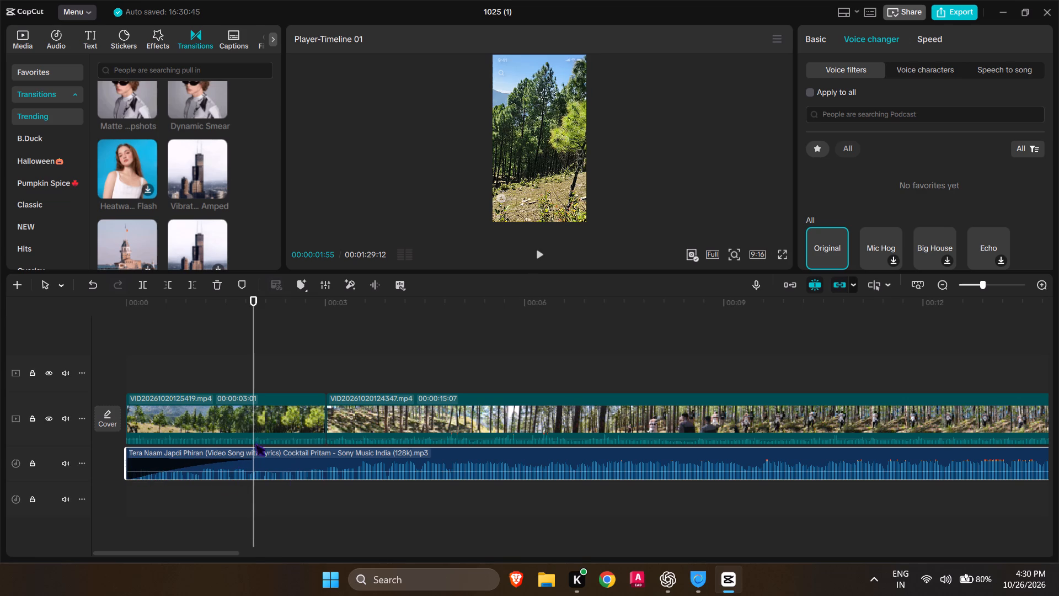
Play from the start of the timeline to hear the song's fade-in over the opening clips.
drag(255, 375, 92, 382)
key(space)
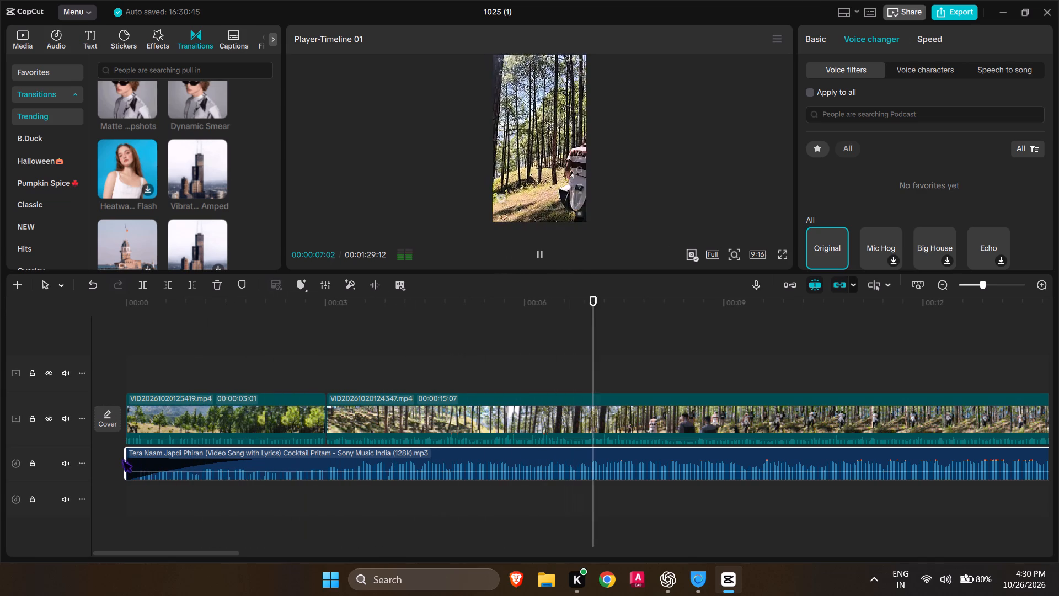
Trim the start of the opening song segment to about 9.3 s on the timeline, listening between cuts.
drag(127, 456, 179, 456)
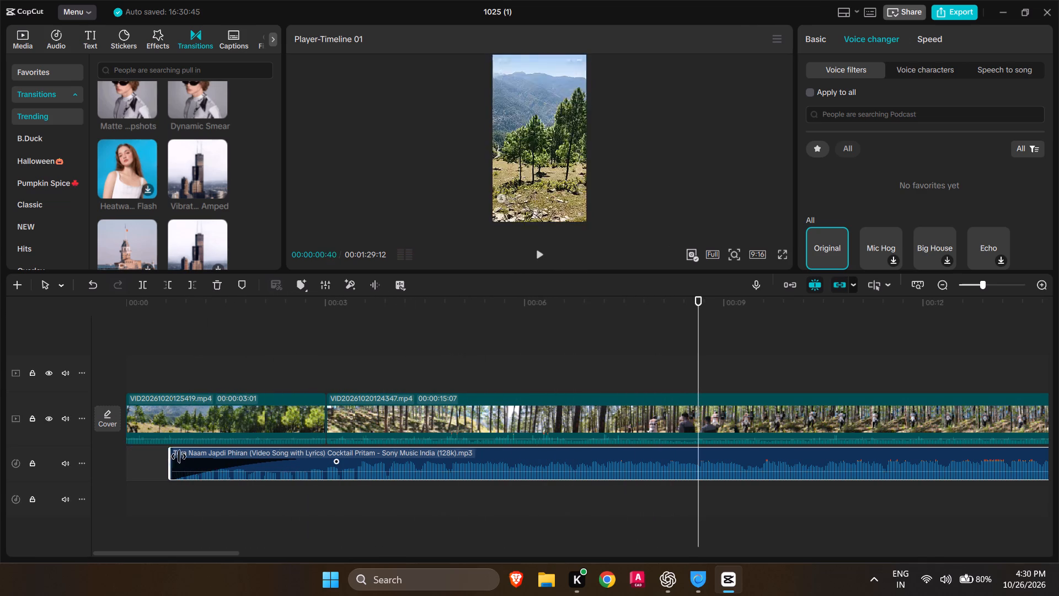
drag(179, 456, 596, 465)
key(space)
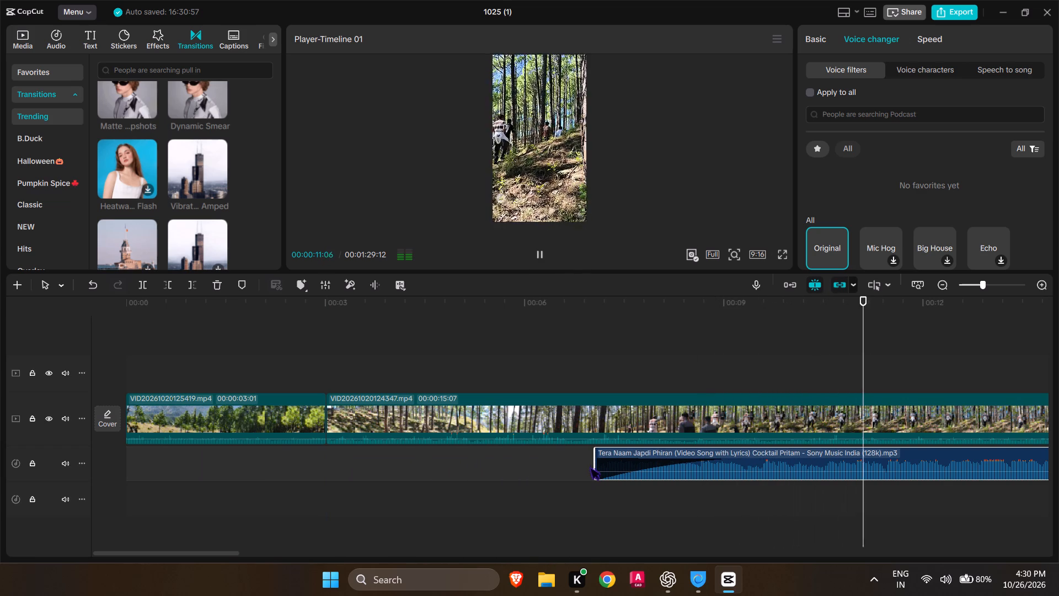
drag(596, 460, 745, 456)
key(space)
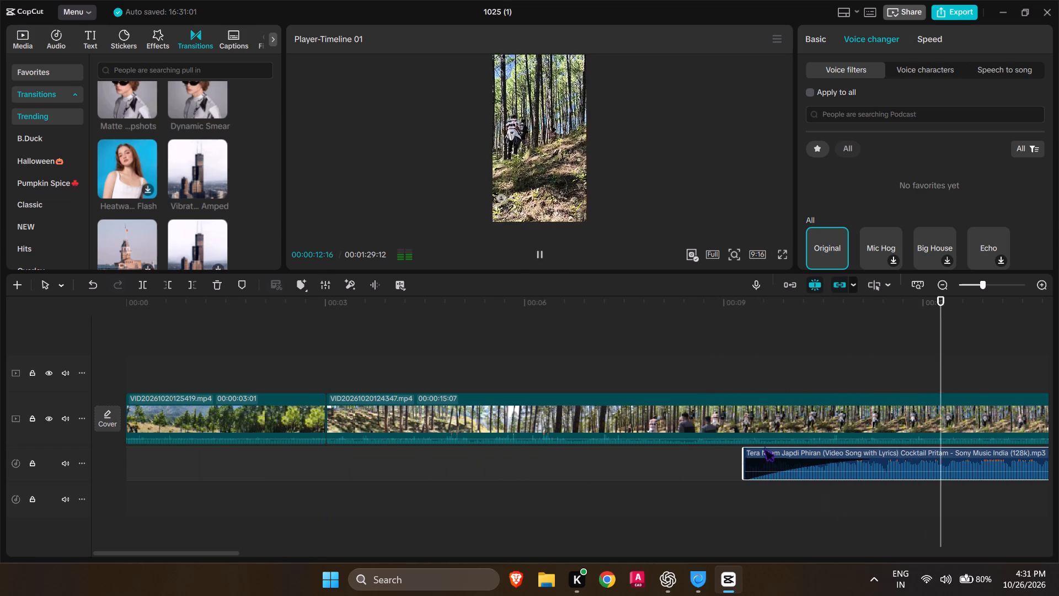
Move the opening song segment about 6.4 s earlier, starting near 2.8 s, and play it from there.
drag(855, 459, 427, 462)
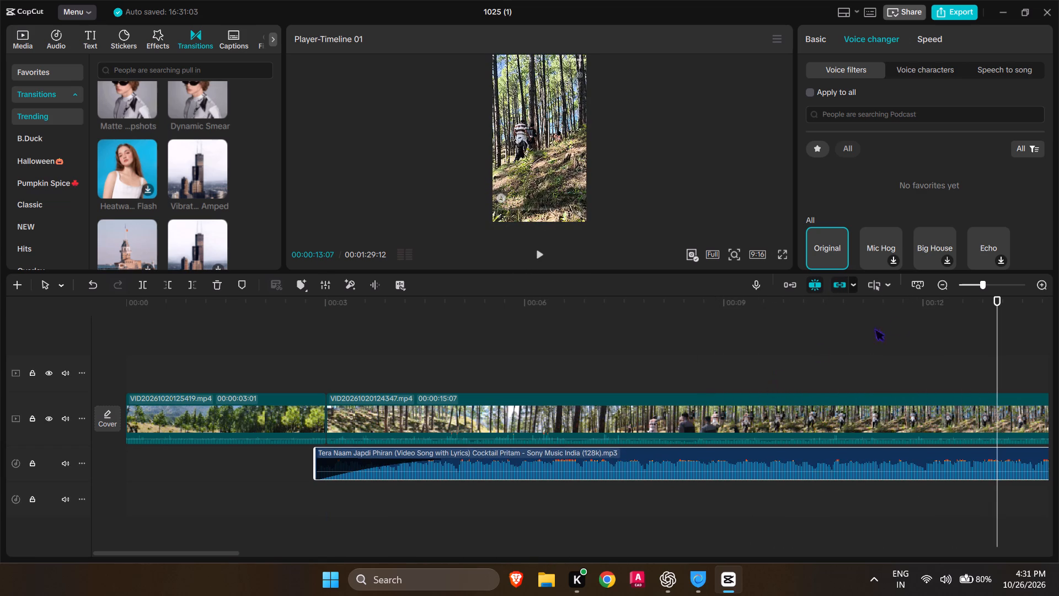
drag(999, 302, 325, 366)
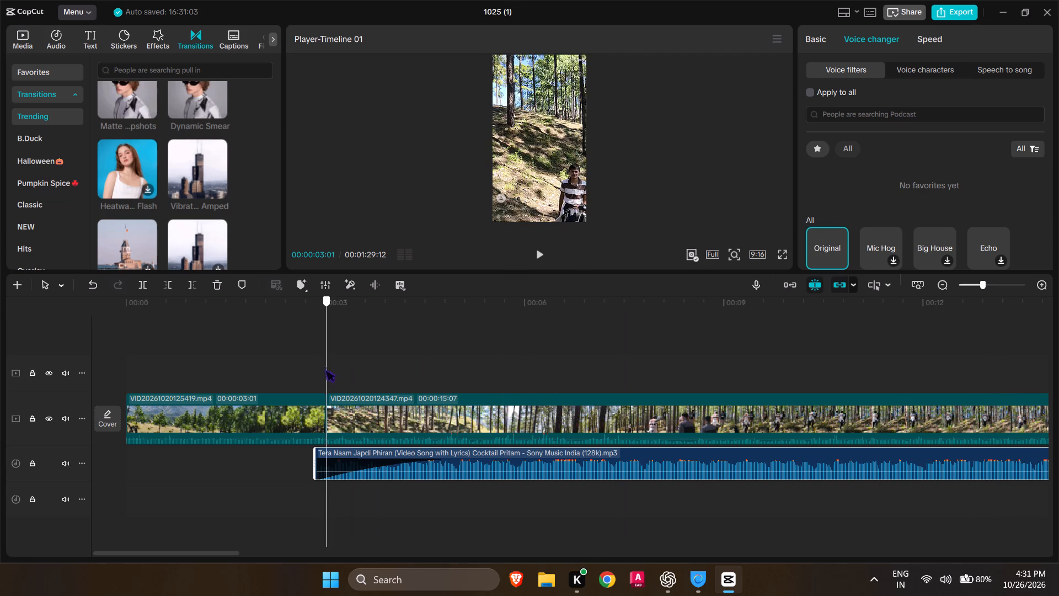
drag(325, 366, 317, 371)
click(543, 259)
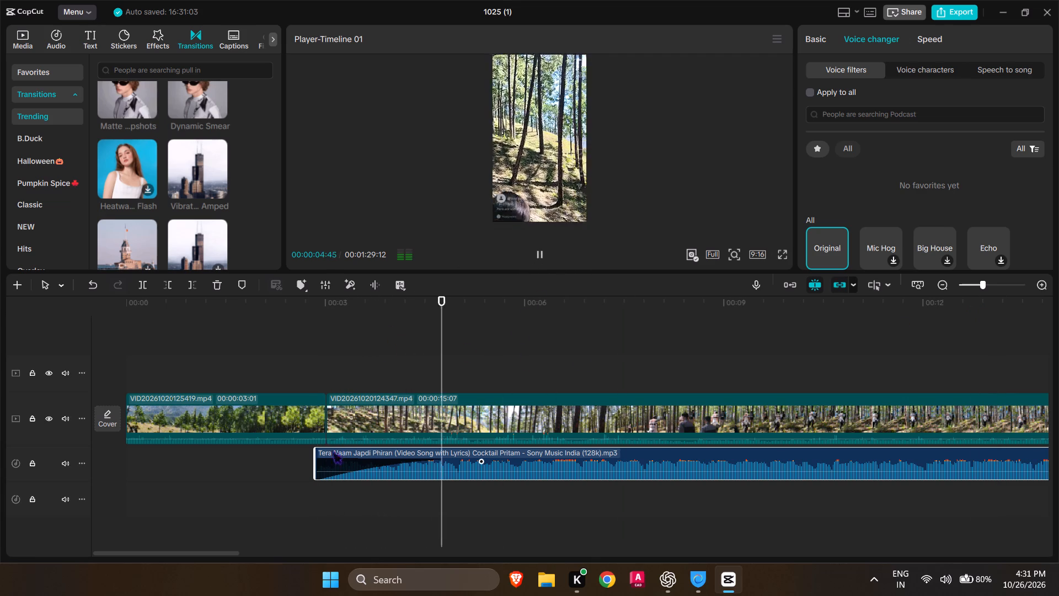
Trim the start of the opening song segment to about 7.7 s and further to about 10.2 s, playing after each cut.
drag(318, 454, 631, 438)
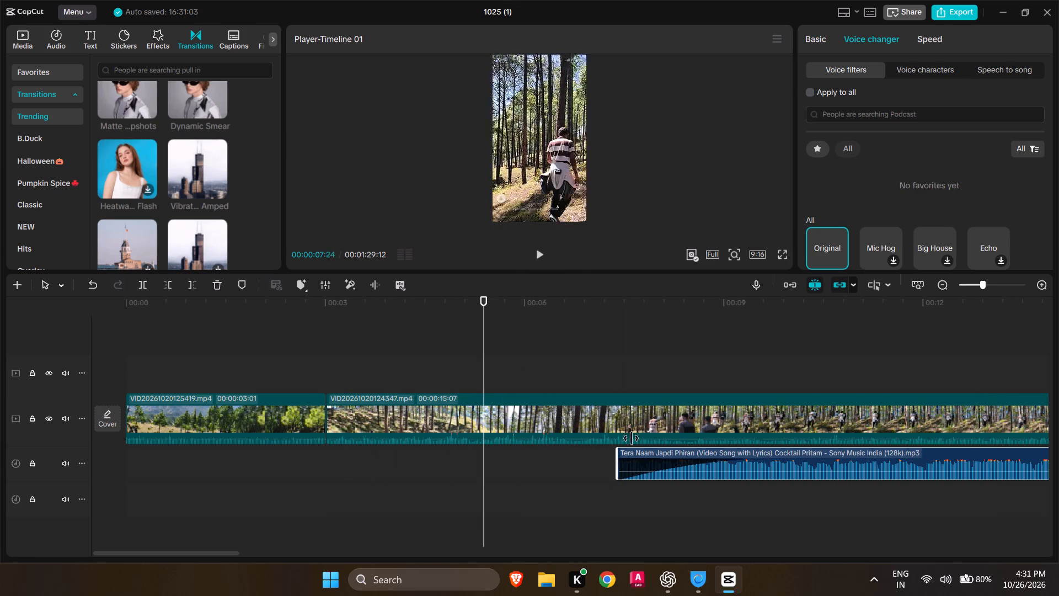
drag(631, 438, 644, 435)
drag(475, 315, 655, 319)
key(space)
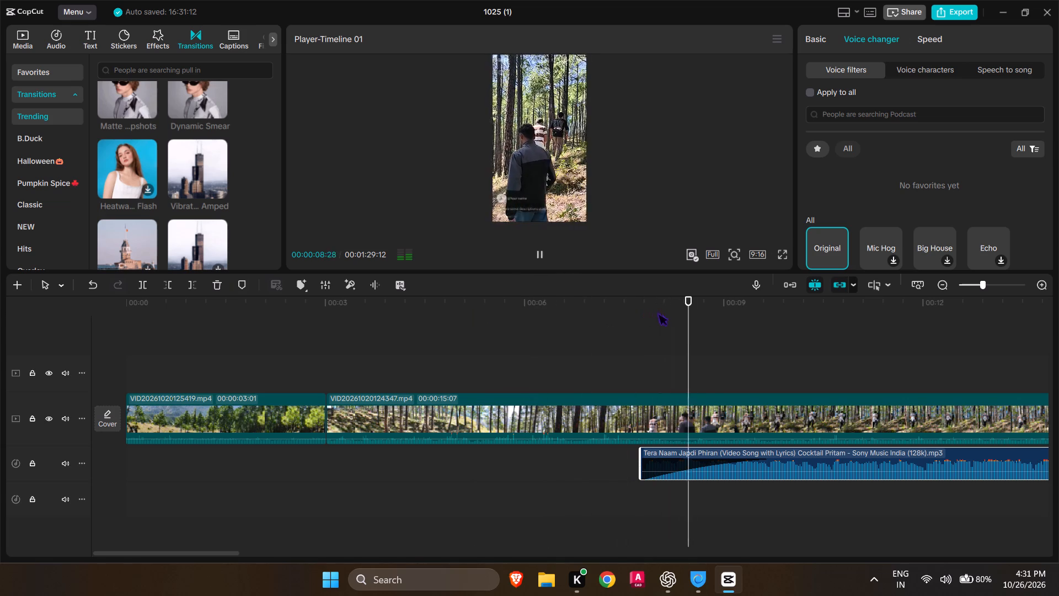
drag(639, 462, 792, 467)
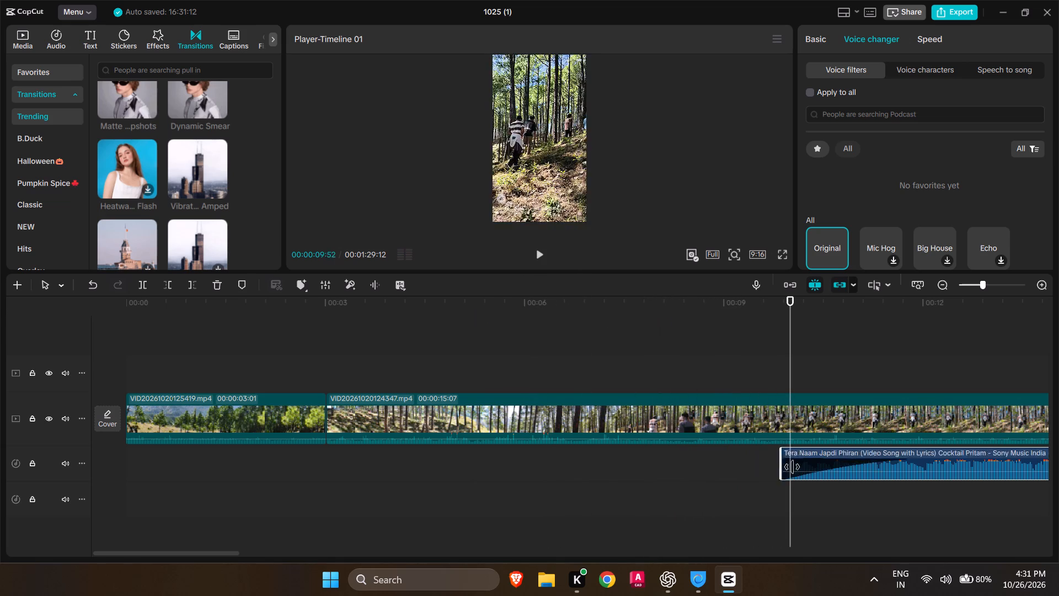
drag(792, 467, 807, 469)
key(space)
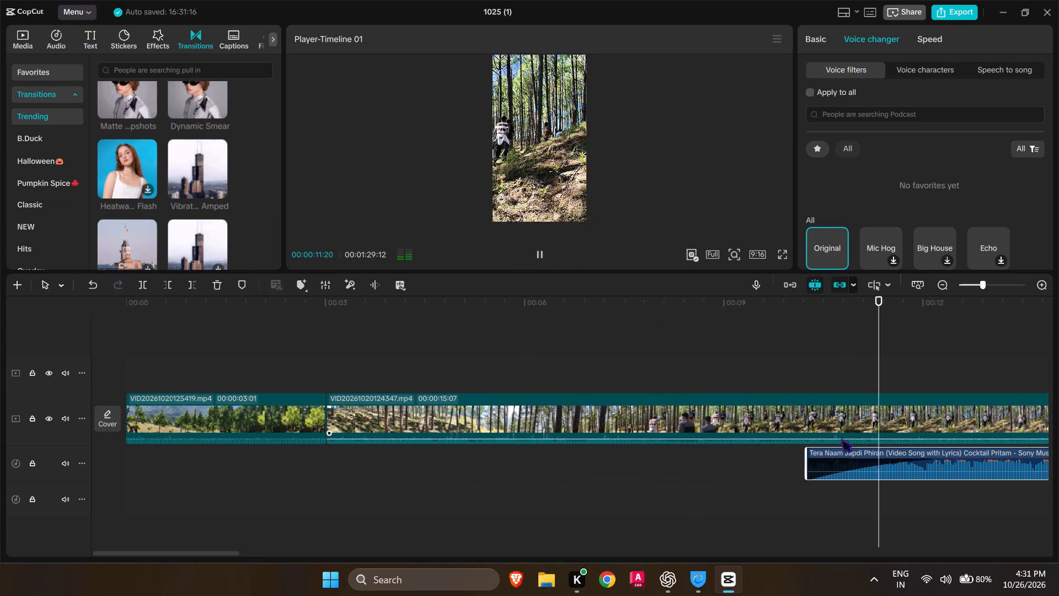
Trim the start of the opening song segment to about 16.1 s and further to about 20.2 s, playing after each cut.
scroll(971, 498, left, 1)
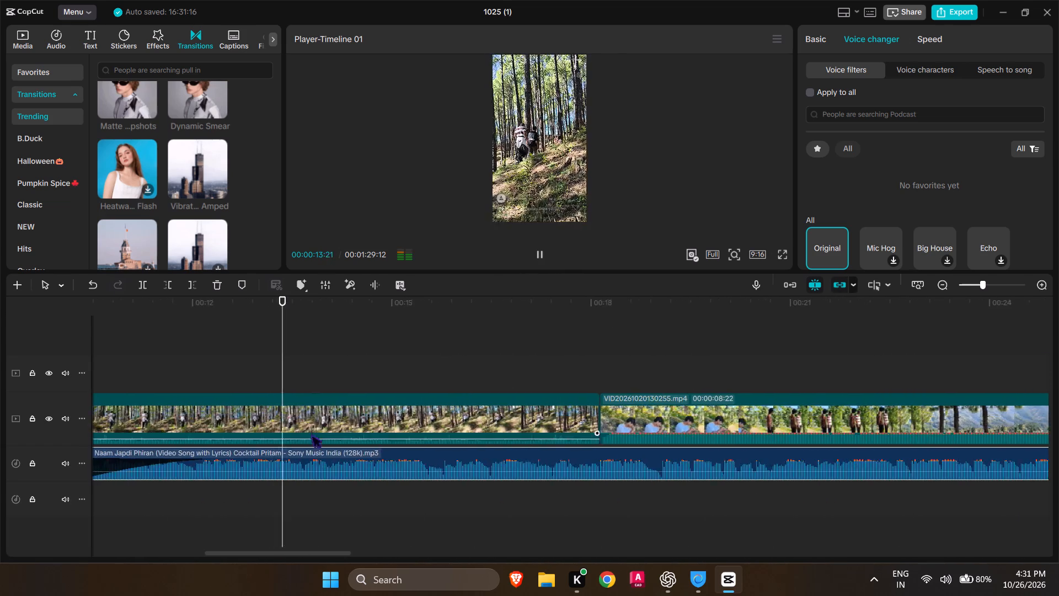
scroll(311, 432, left, 1)
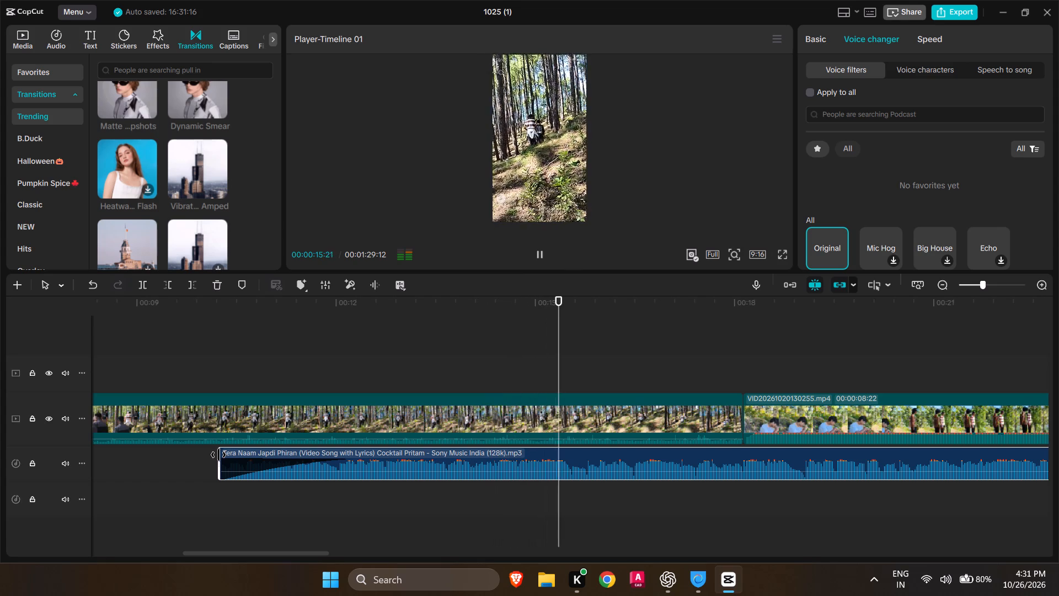
drag(218, 455, 608, 472)
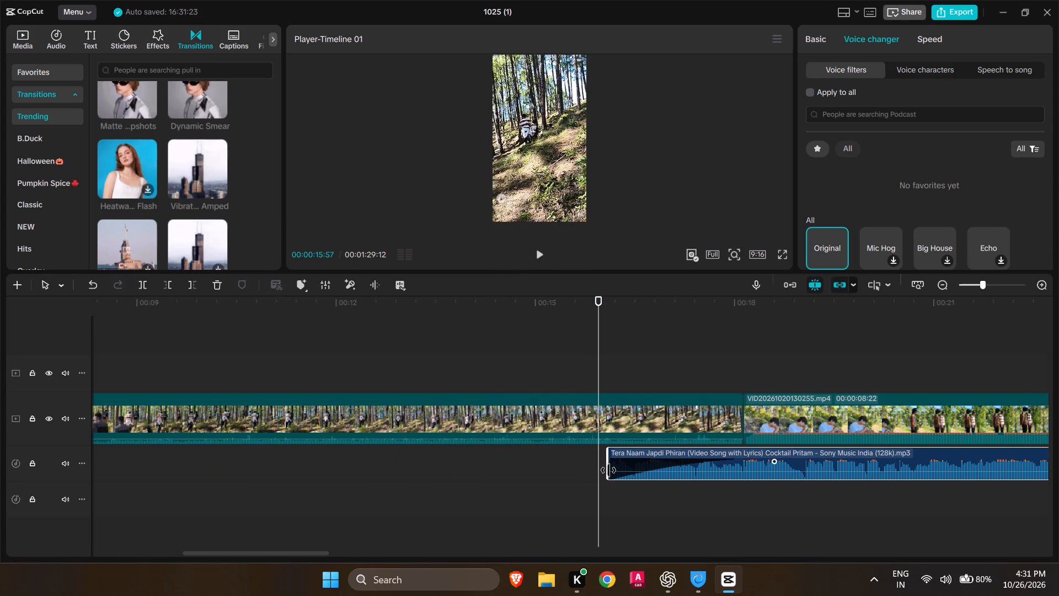
key(space)
drag(611, 461, 860, 456)
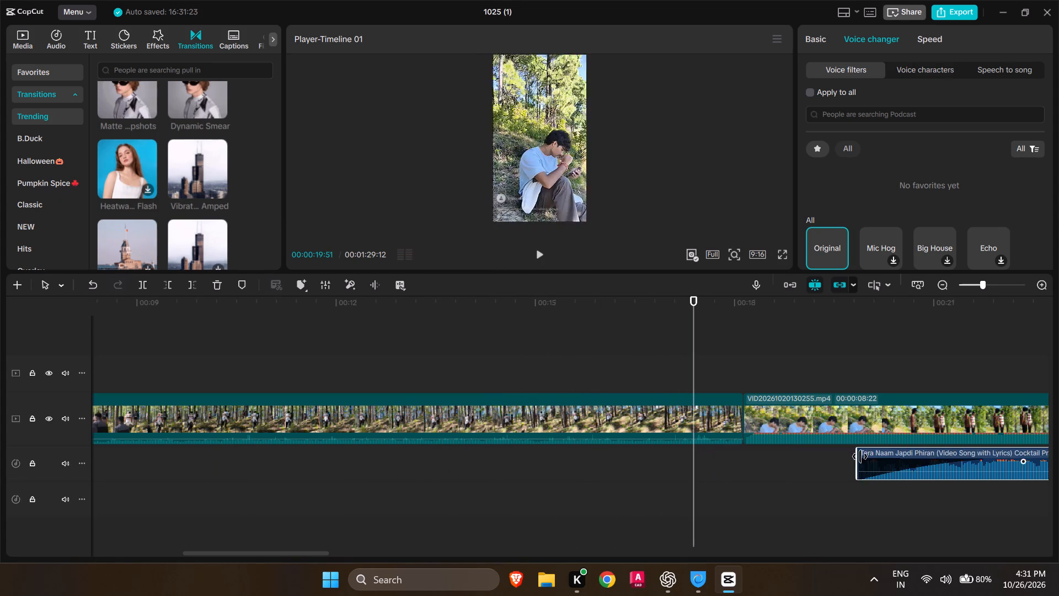
drag(860, 456, 886, 452)
scroll(902, 442, left, 3)
key(space)
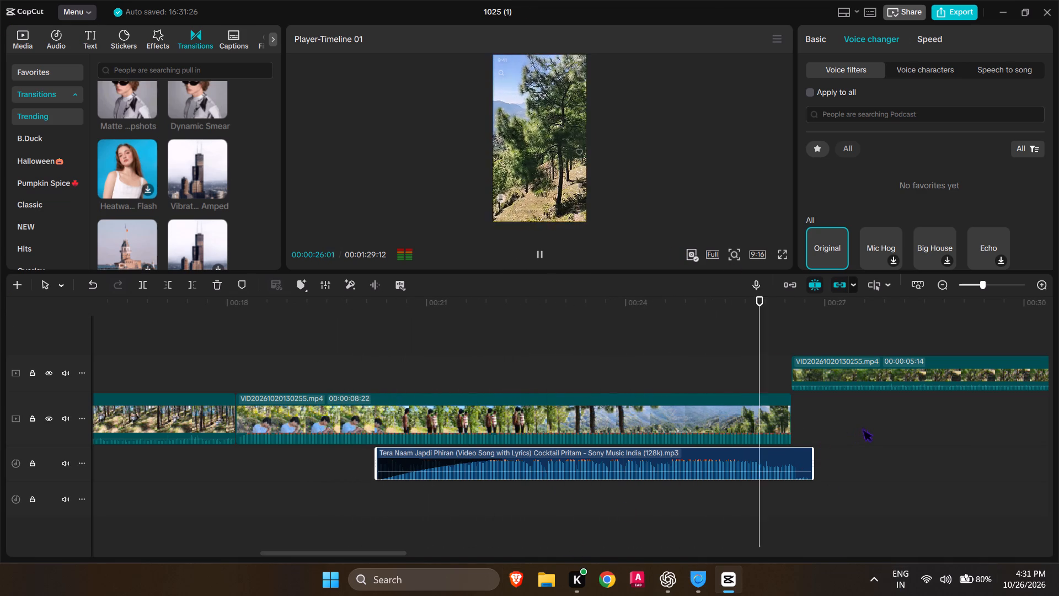
Play the beginning of the second song segment, from about 34 s over the VID20261020132604.mp4 clip.
scroll(862, 425, left, 2)
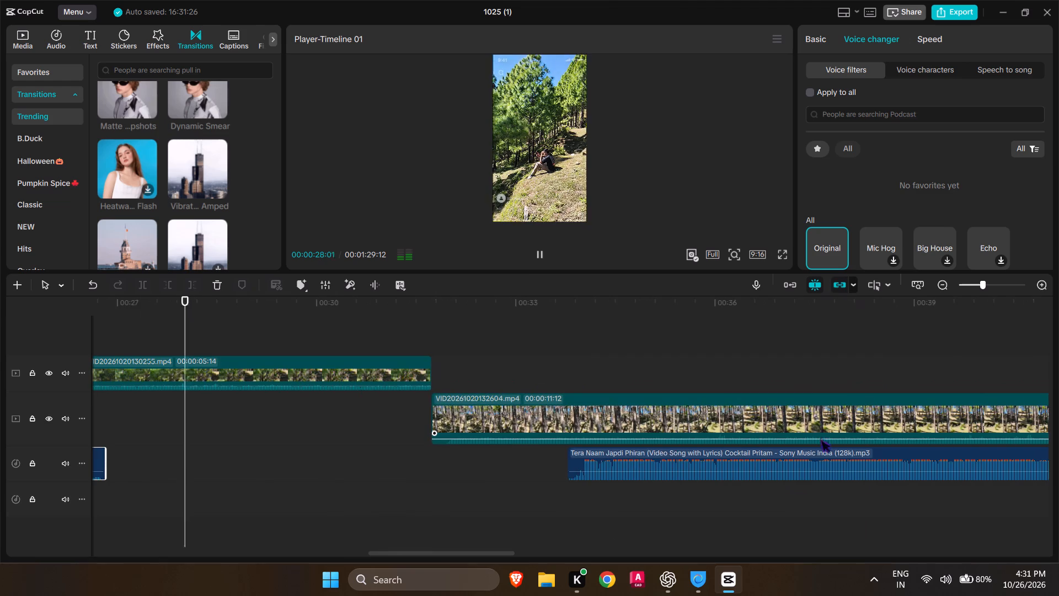
scroll(820, 436, left, 1)
drag(251, 314, 592, 327)
key(space)
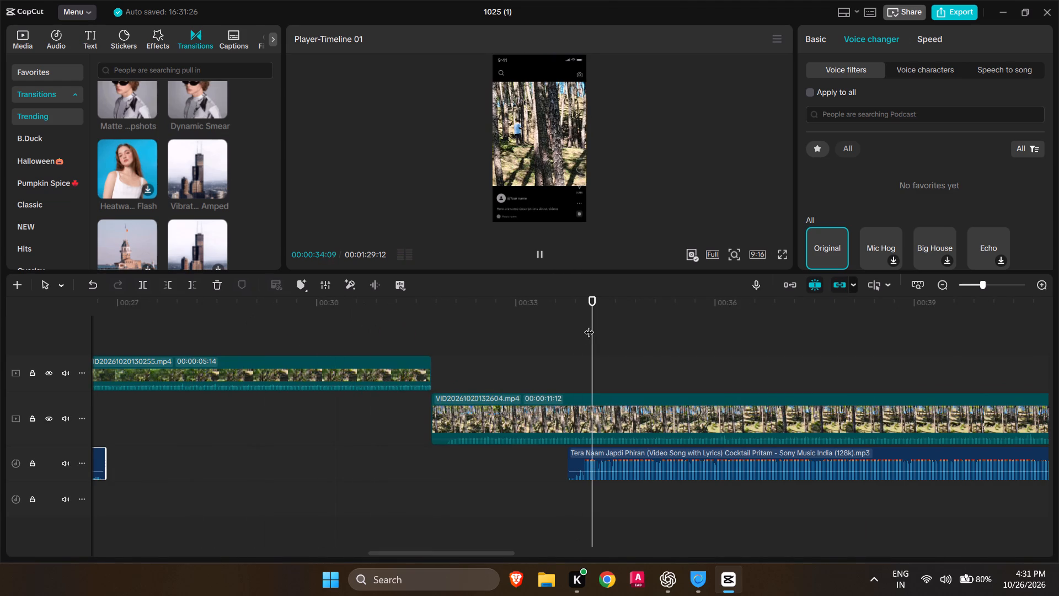
key(space)
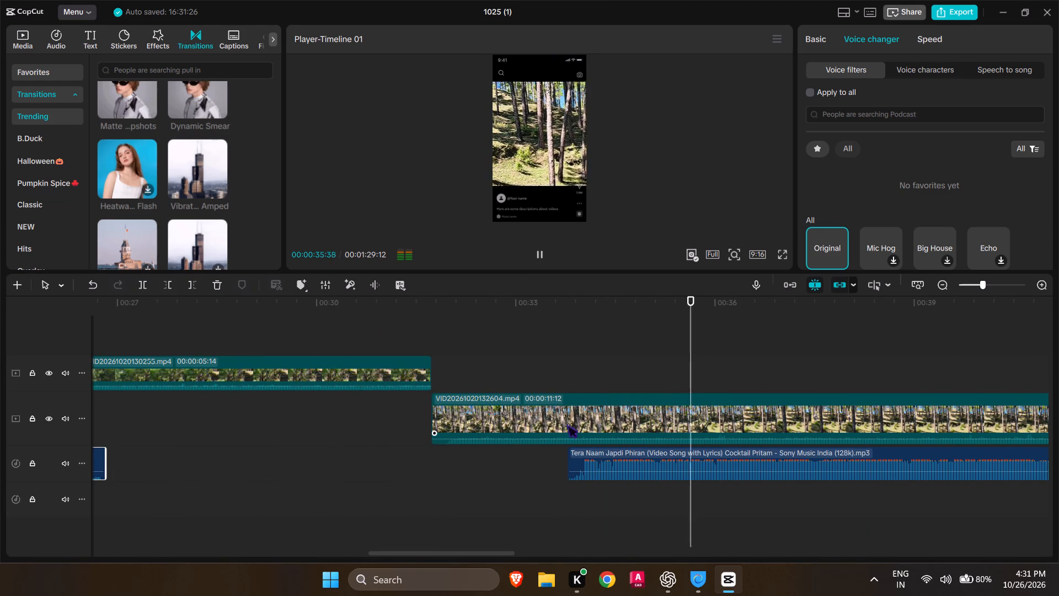
Move the second song segment earlier to start directly at the end of the opening song segment, near 26.8 s.
scroll(551, 423, right, 1)
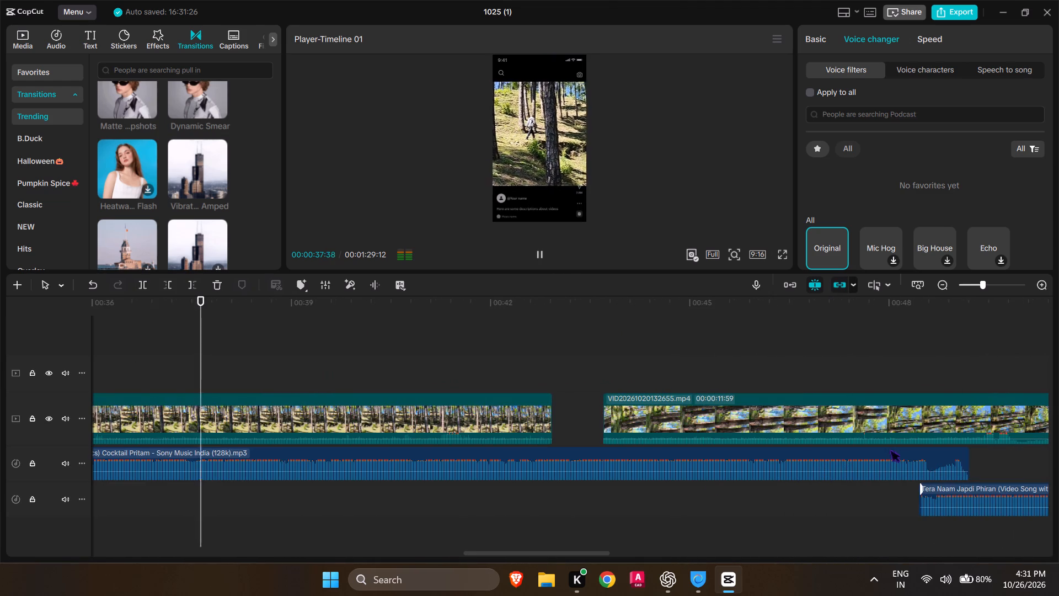
scroll(587, 478, right, 2)
drag(596, 457, 306, 465)
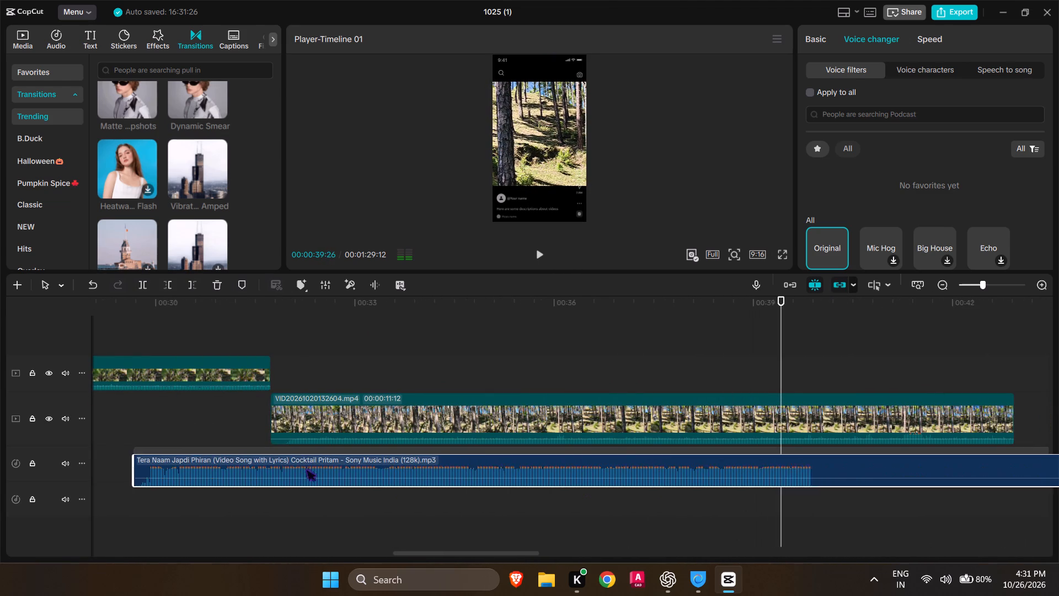
drag(306, 465, 255, 467)
scroll(270, 460, right, 2)
drag(564, 455, 440, 457)
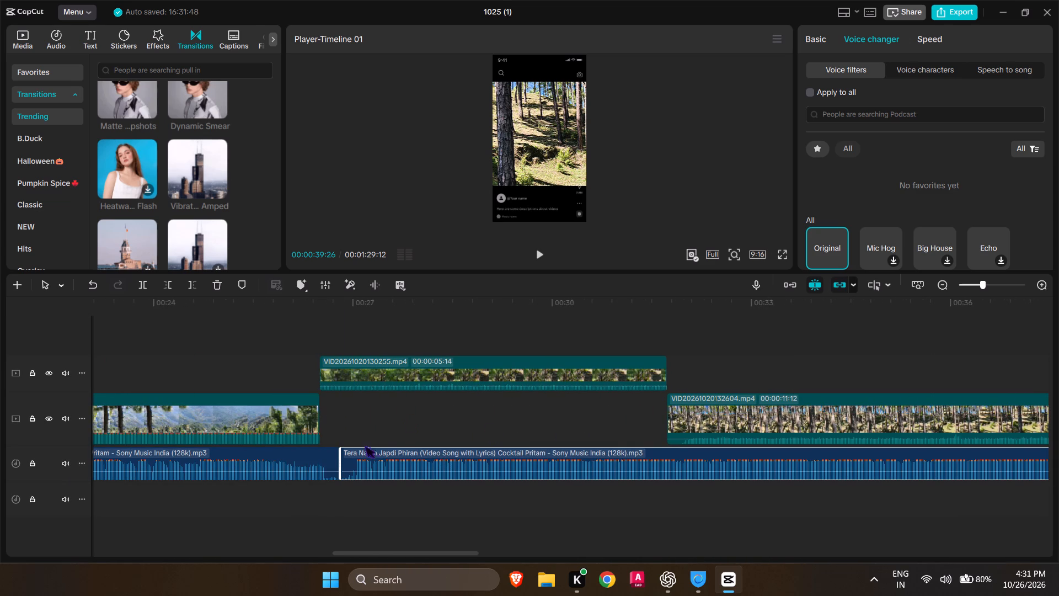
Play from about 25.6 s to check the join between the two song segments and the clips after it.
click(265, 306)
key(space)
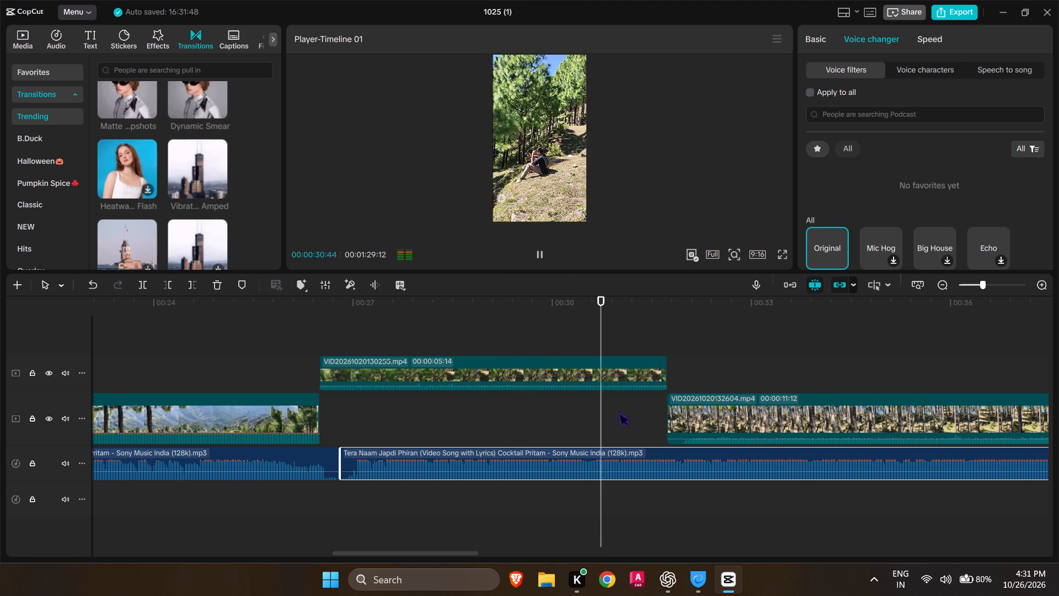
scroll(618, 409, left, 1)
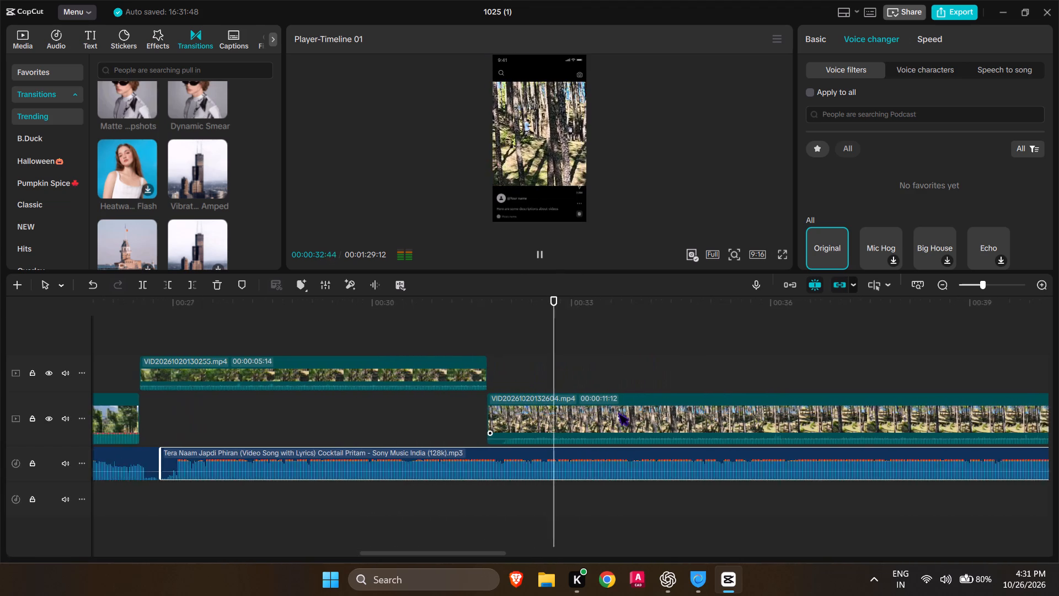
scroll(618, 409, left, 1)
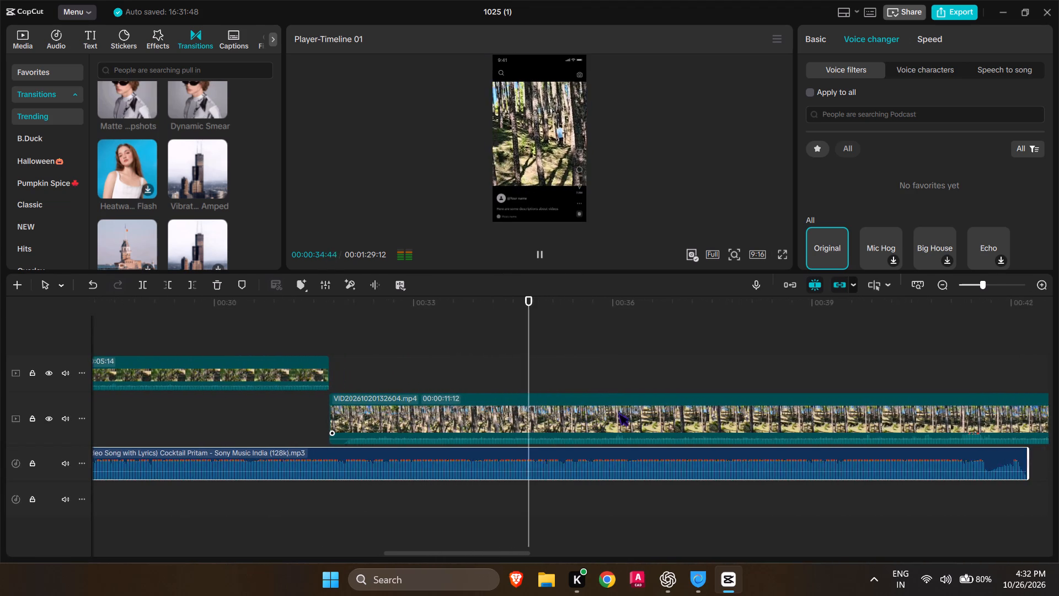
scroll(618, 409, left, 1)
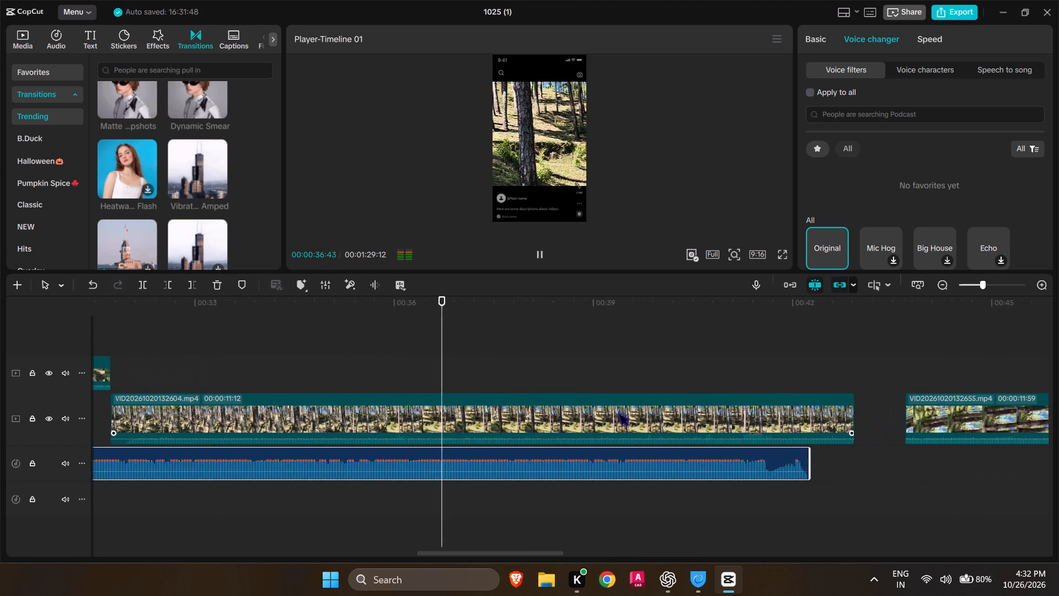
scroll(618, 409, left, 1)
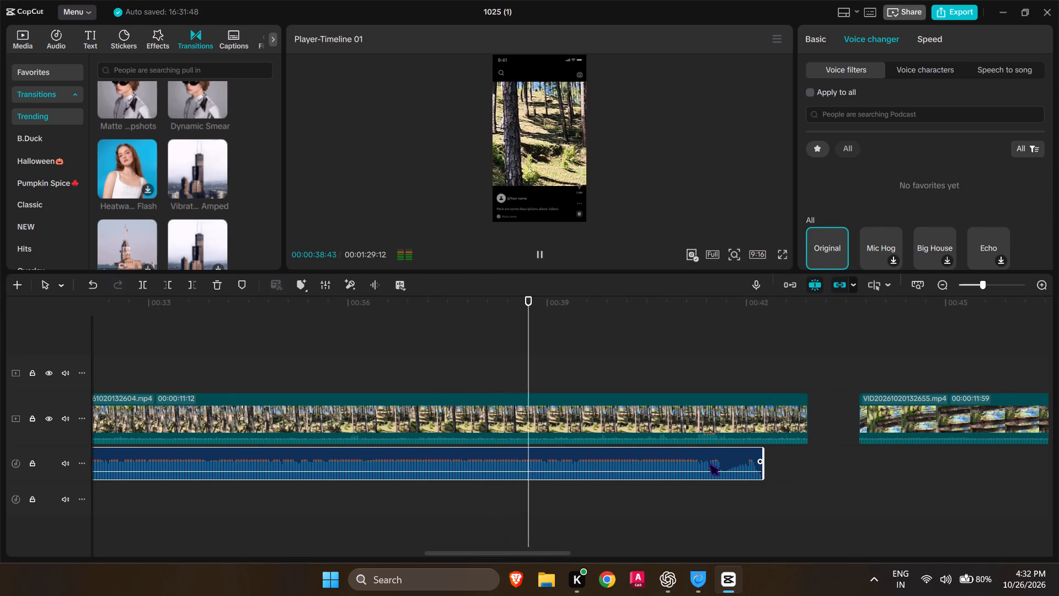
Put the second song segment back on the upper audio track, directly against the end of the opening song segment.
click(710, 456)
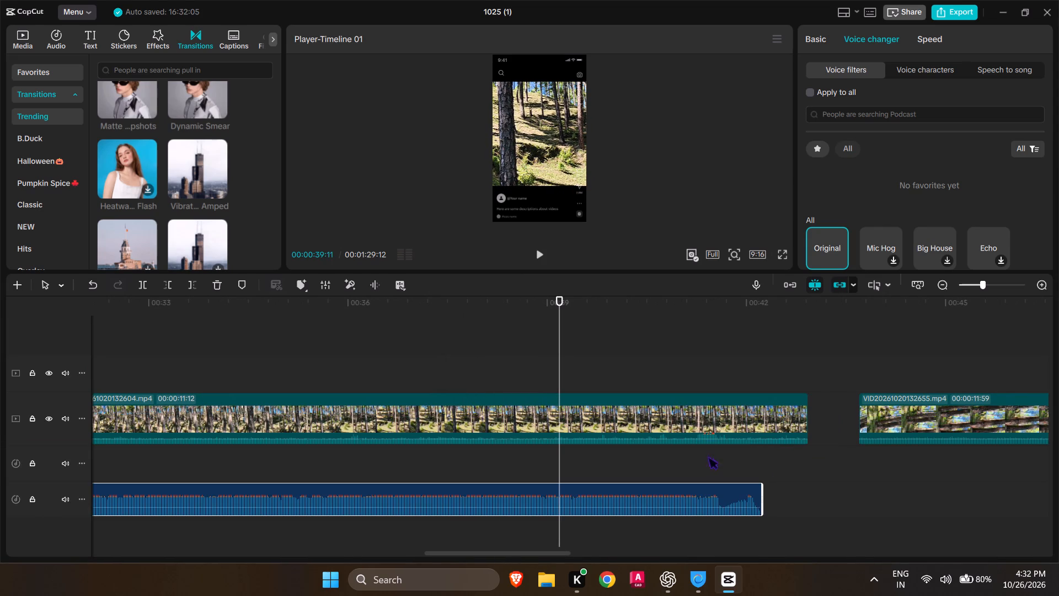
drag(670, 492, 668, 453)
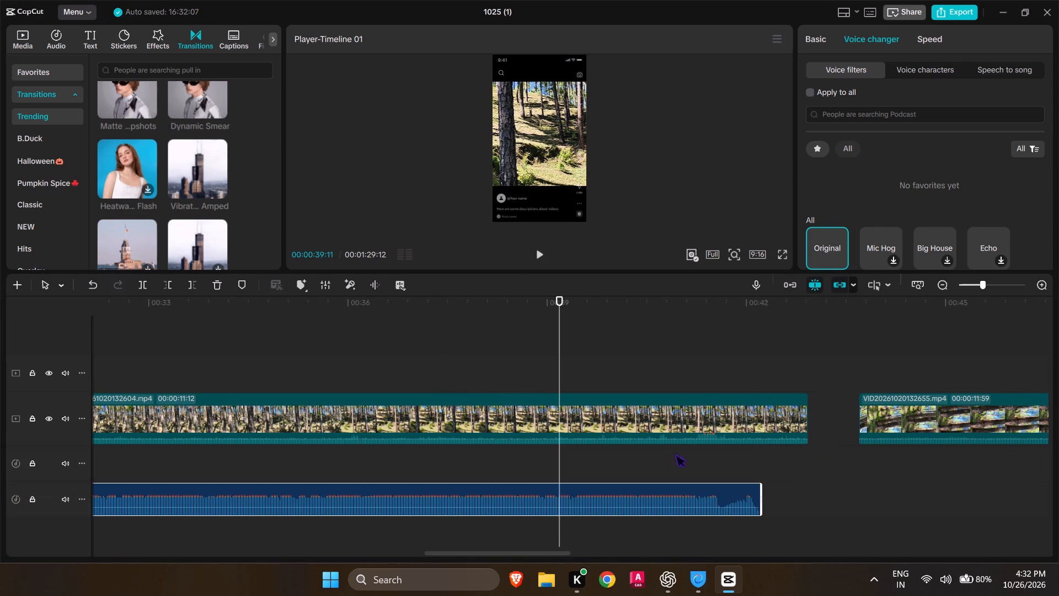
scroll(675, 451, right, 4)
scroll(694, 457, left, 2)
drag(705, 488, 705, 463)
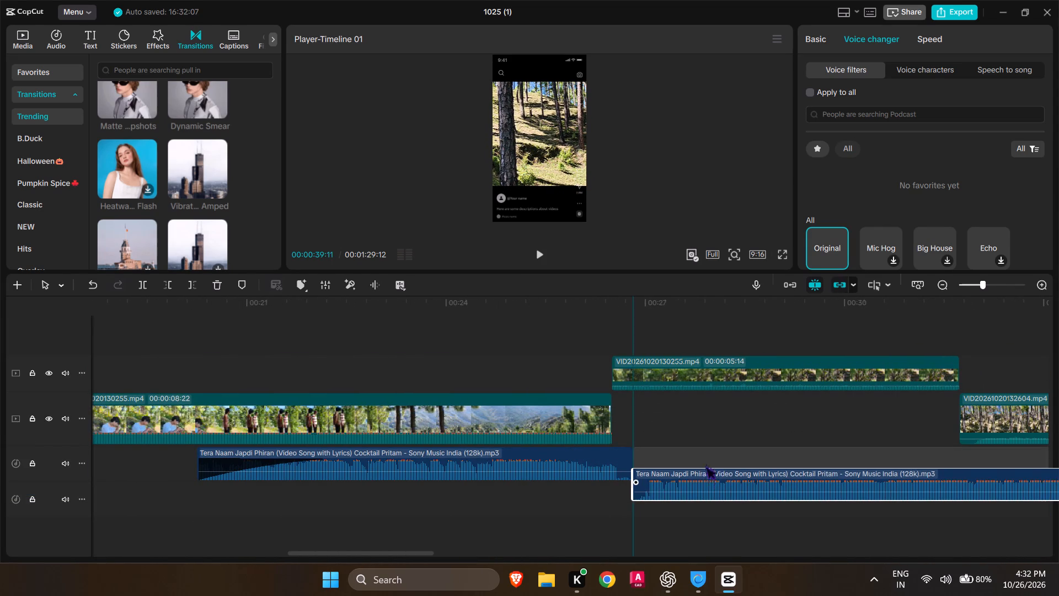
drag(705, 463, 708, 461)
Move the VID20261020132655.mp4 clip earlier so it starts directly at the end of the VID20261020132604.mp4 clip, near 43 s.
scroll(706, 457, left, 2)
key(space)
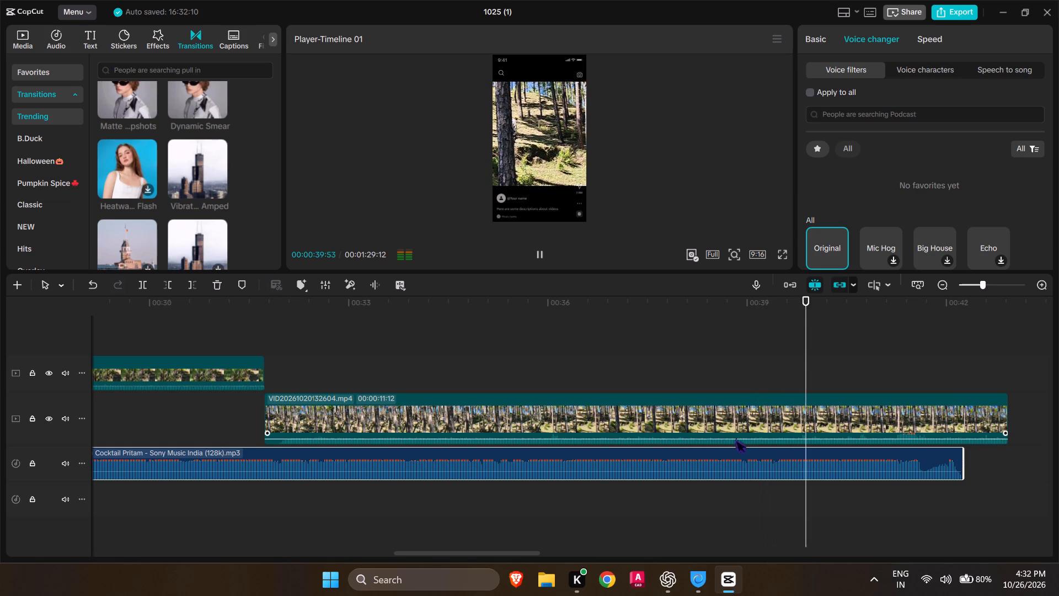
scroll(814, 456, left, 1)
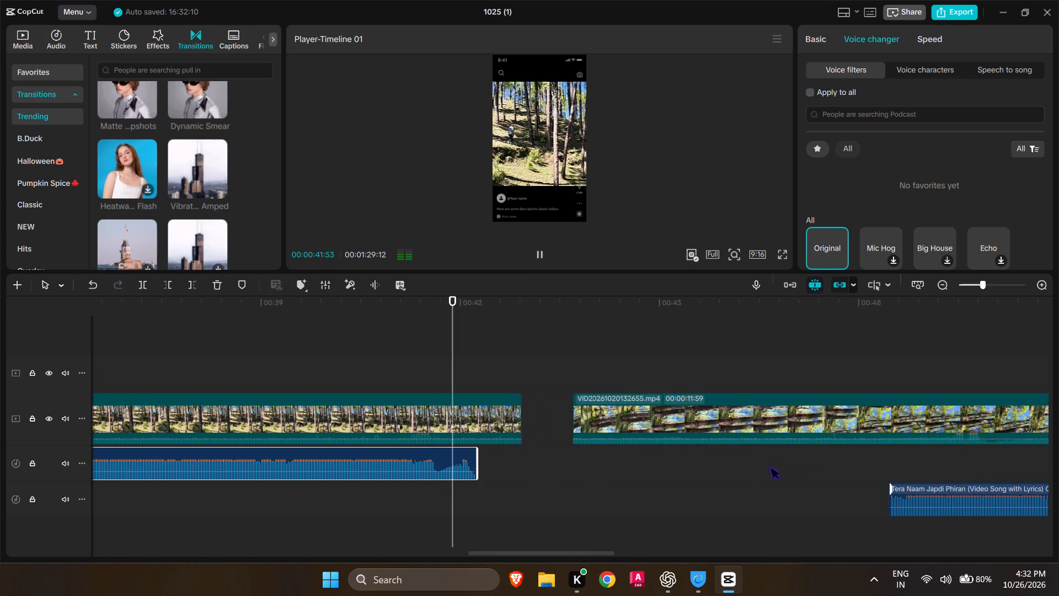
drag(680, 411, 628, 411)
Move the third song segment to the upper audio track, directly against the end of the second song segment, near 42 s.
drag(939, 507, 861, 486)
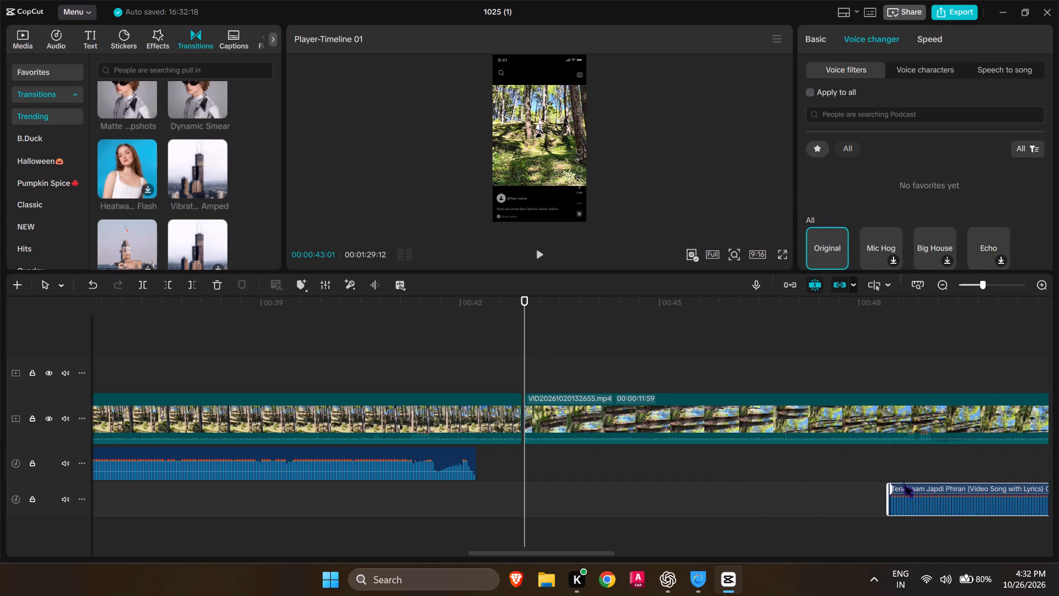
drag(937, 503, 534, 469)
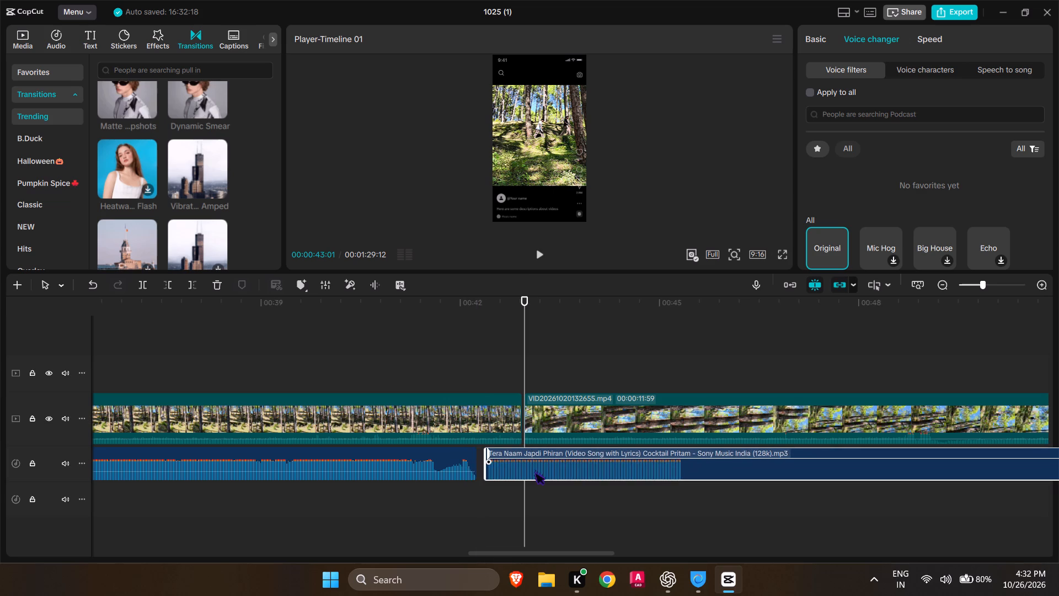
drag(534, 469, 526, 466)
Play from about 41 s to check the join between the second and third song segments over the clip change.
key(space)
scroll(592, 452, left, 1)
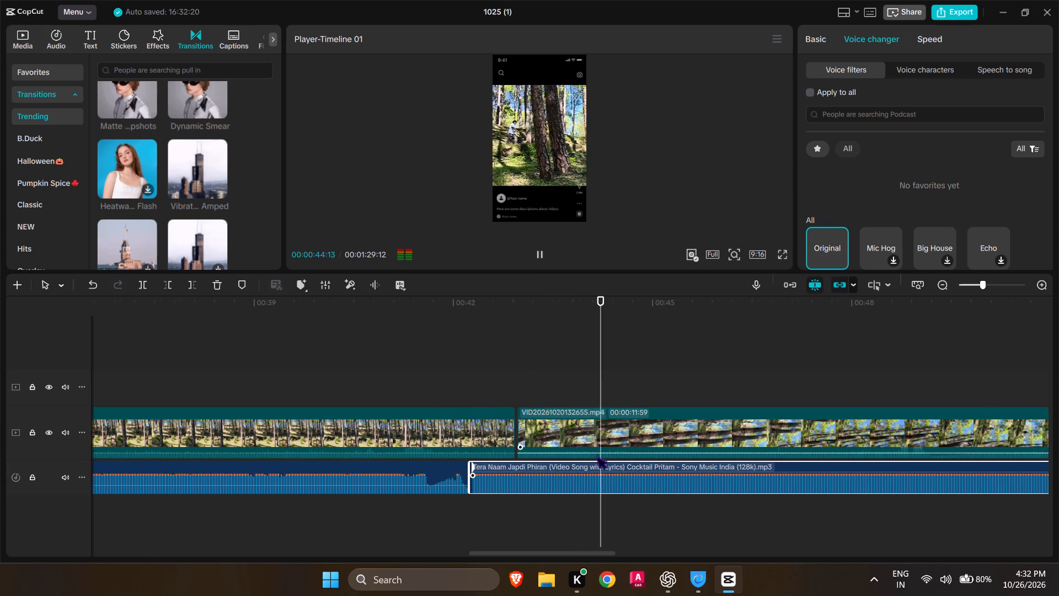
scroll(596, 453, left, 1)
drag(552, 343, 345, 339)
click(311, 327)
click(318, 332)
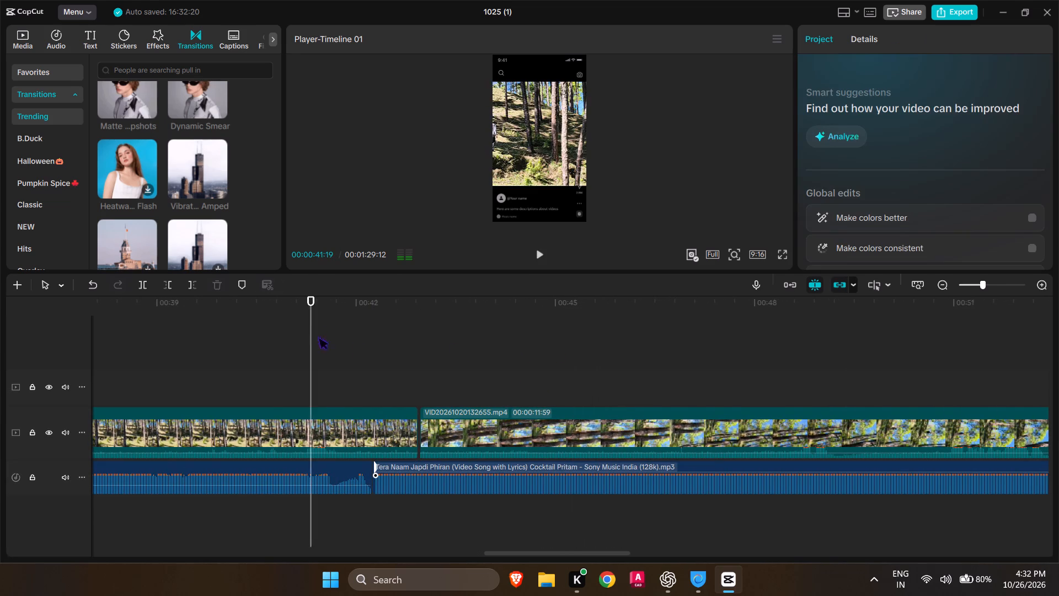
key(space)
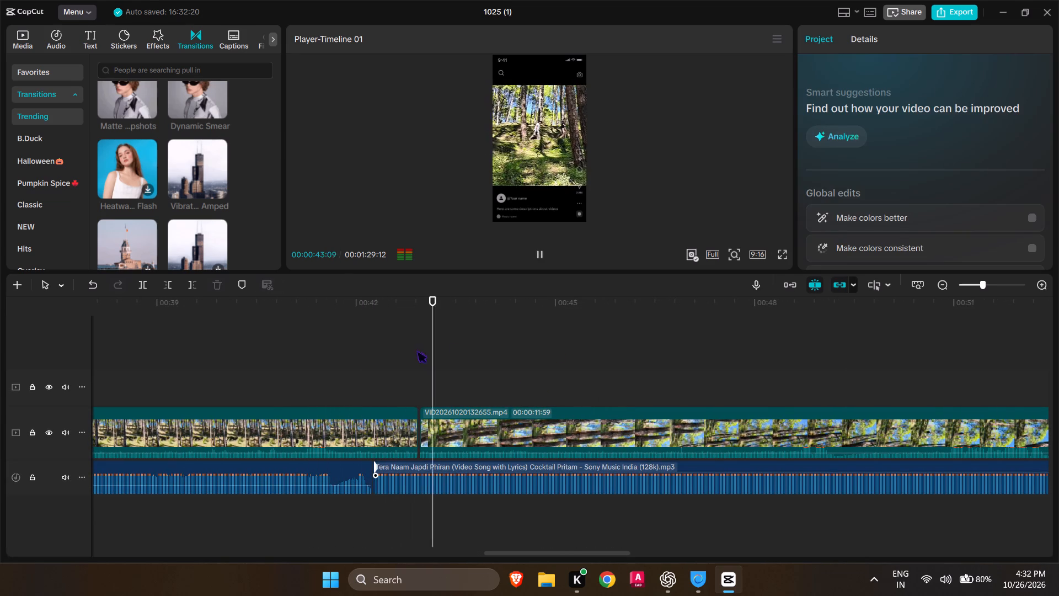
scroll(772, 433, left, 2)
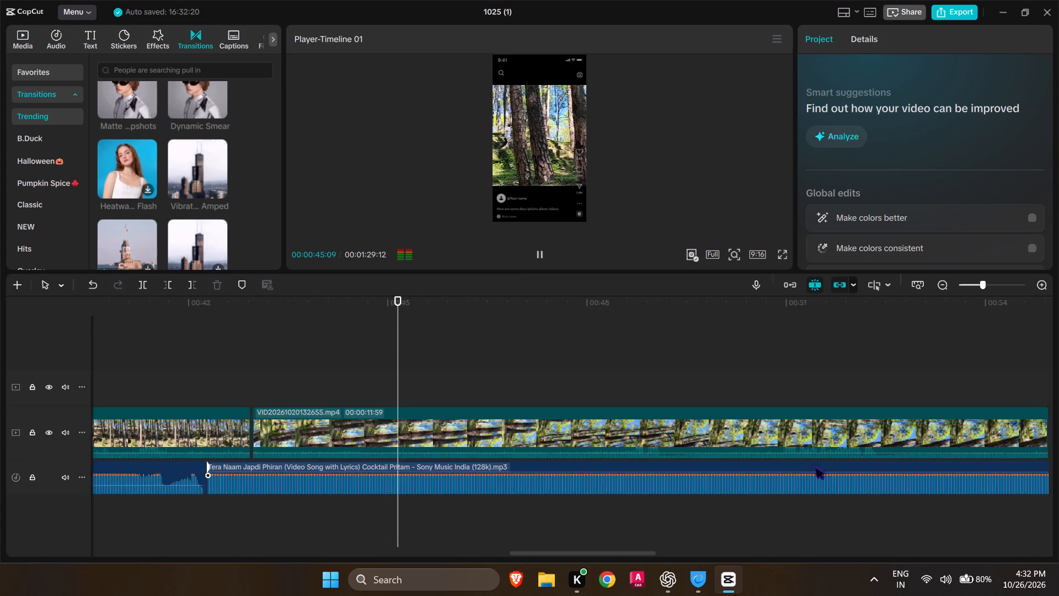
Move the VID20261020132908.mp4 clip earlier on the main video track, directly against the end of the VID20261020132655.mp4 clip.
scroll(814, 463, left, 1)
scroll(807, 512, left, 1)
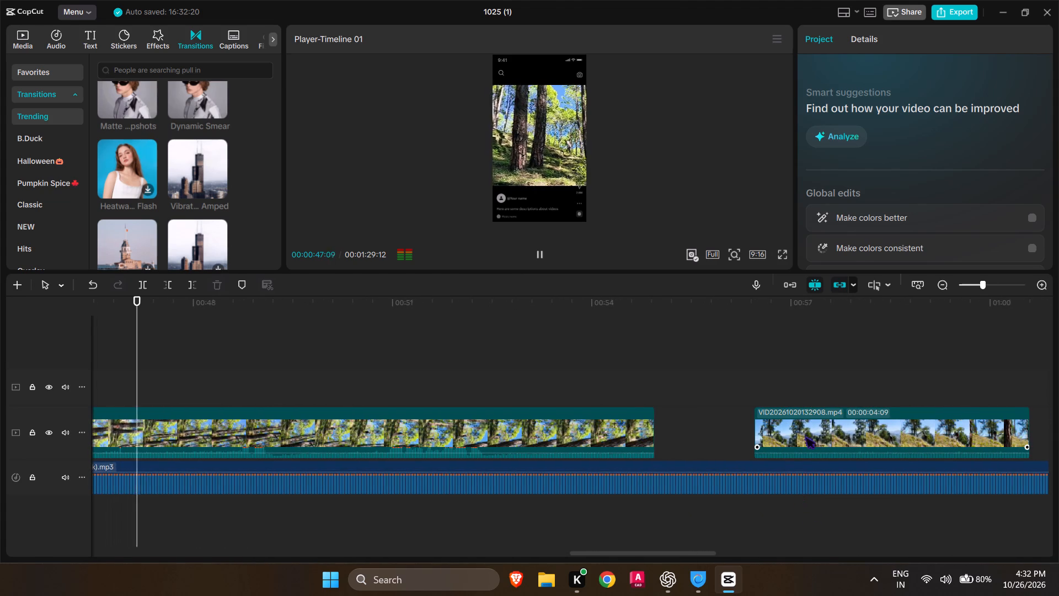
drag(805, 433, 698, 434)
drag(684, 398, 686, 405)
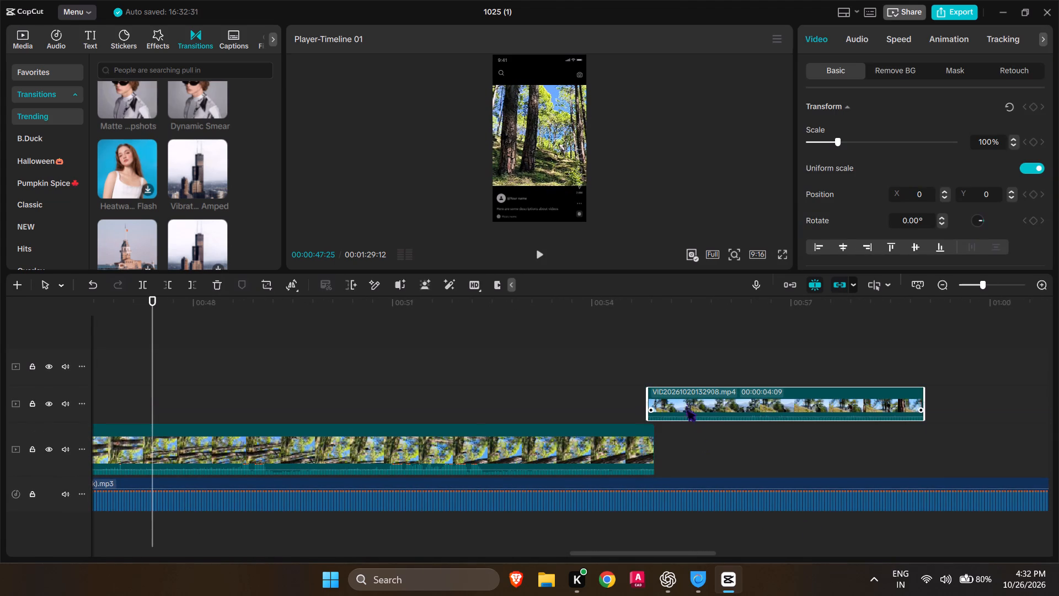
drag(686, 405, 688, 437)
Move the two VID20261020132801.mp4 clips and the following VID20261020124451.mp4 clip, with their transitions, against the end of VID20261020132908.mp4, near 59 s.
key(space)
scroll(682, 412, left, 3)
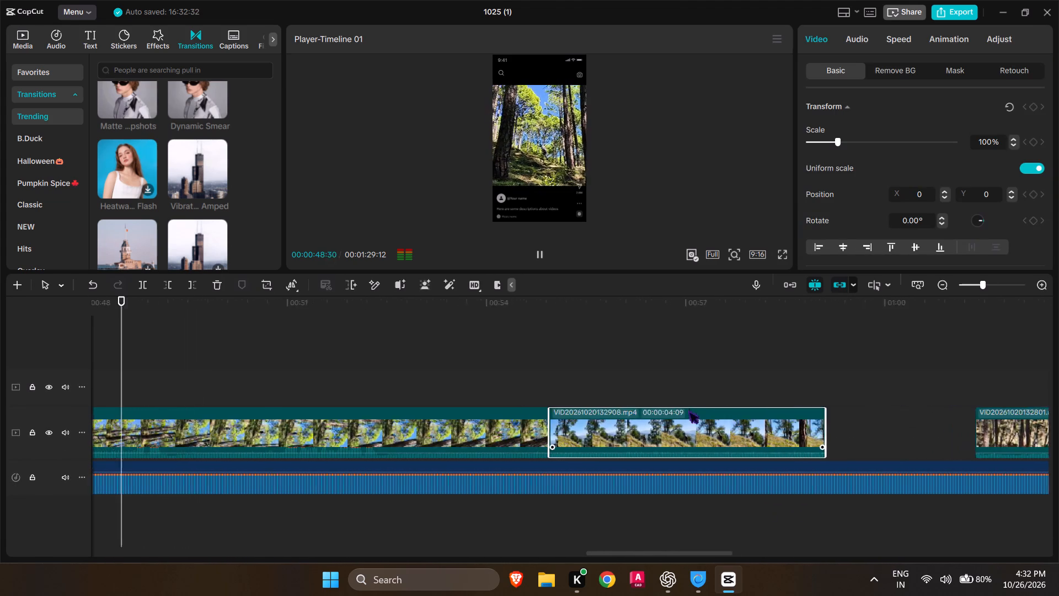
scroll(688, 407, left, 6)
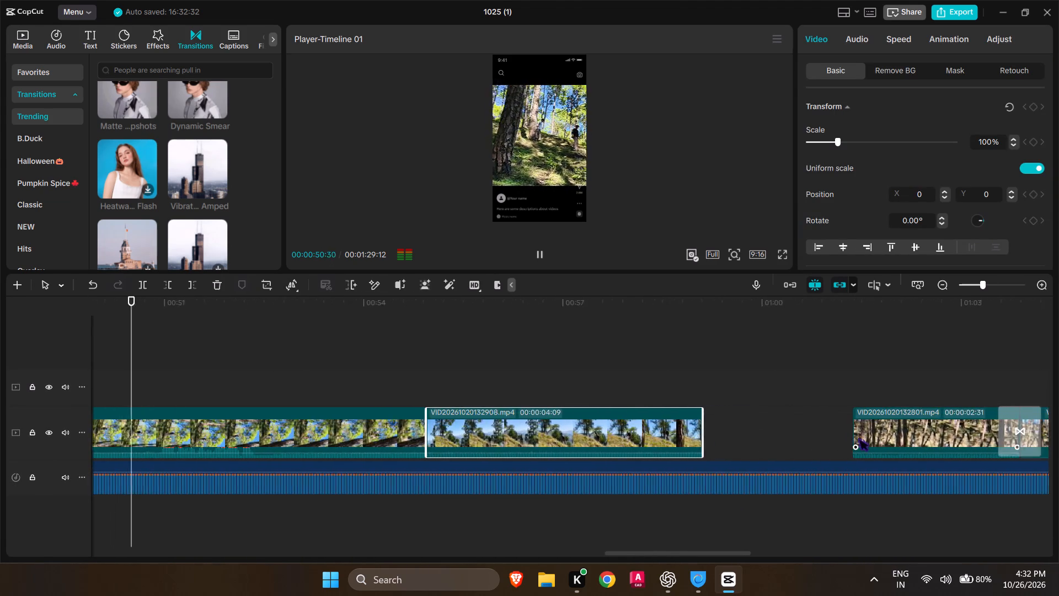
scroll(858, 435, left, 3)
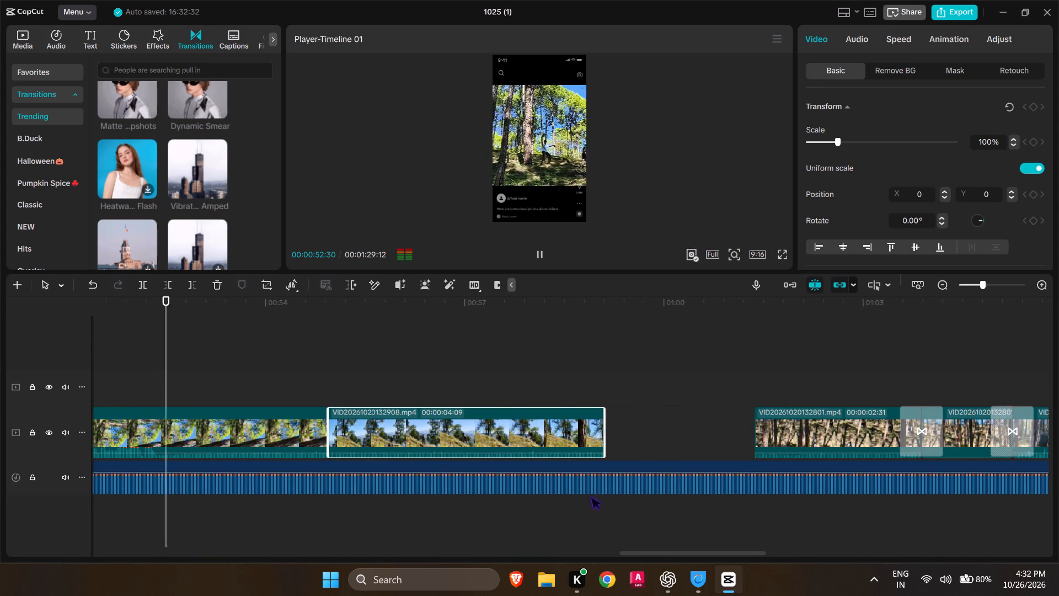
scroll(603, 465, left, 6)
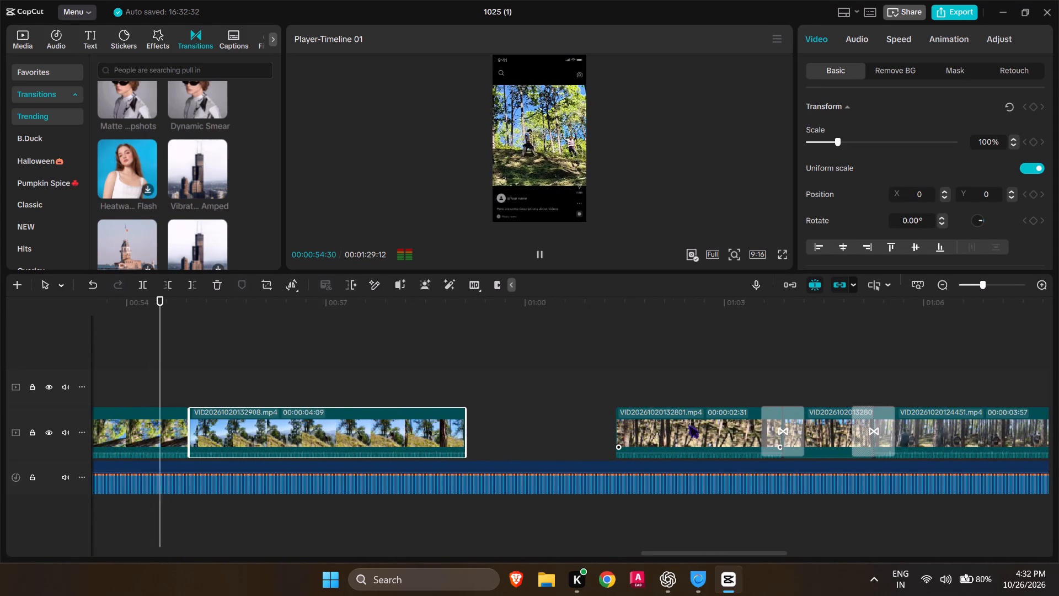
scroll(689, 421, left, 6)
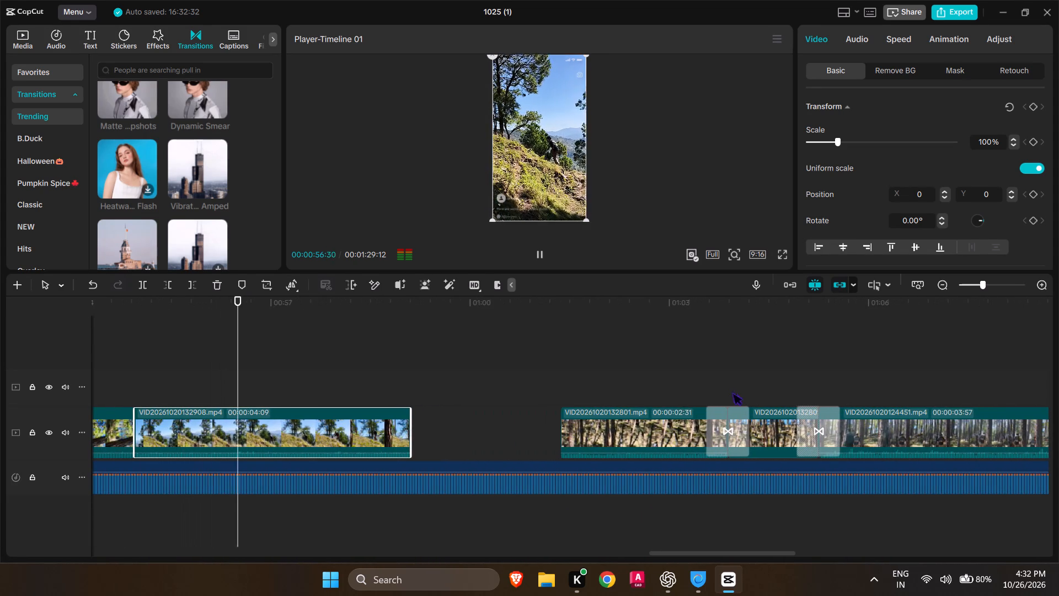
drag(580, 364, 964, 441)
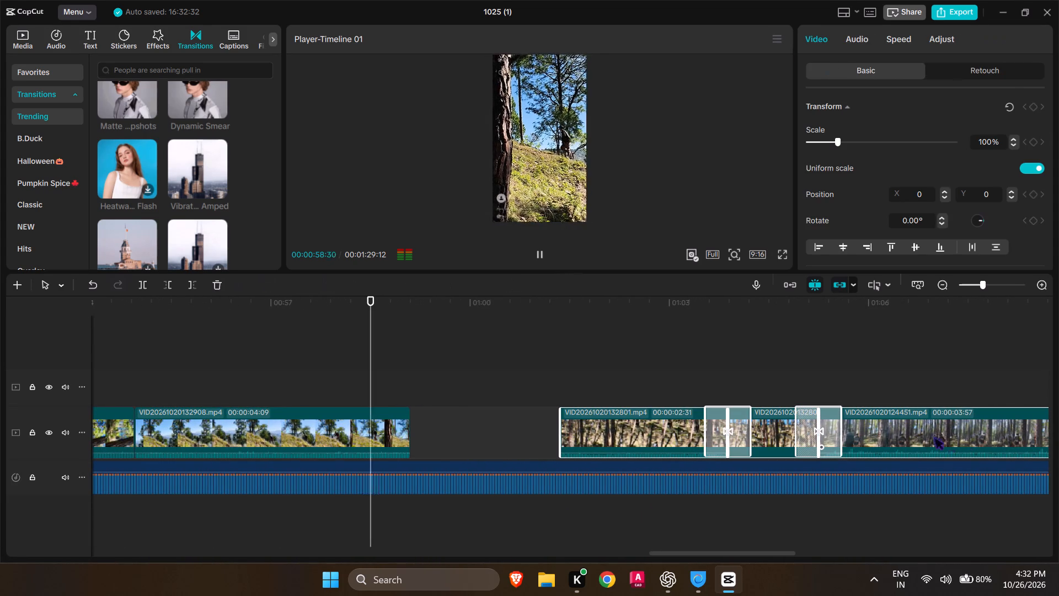
drag(910, 430, 763, 431)
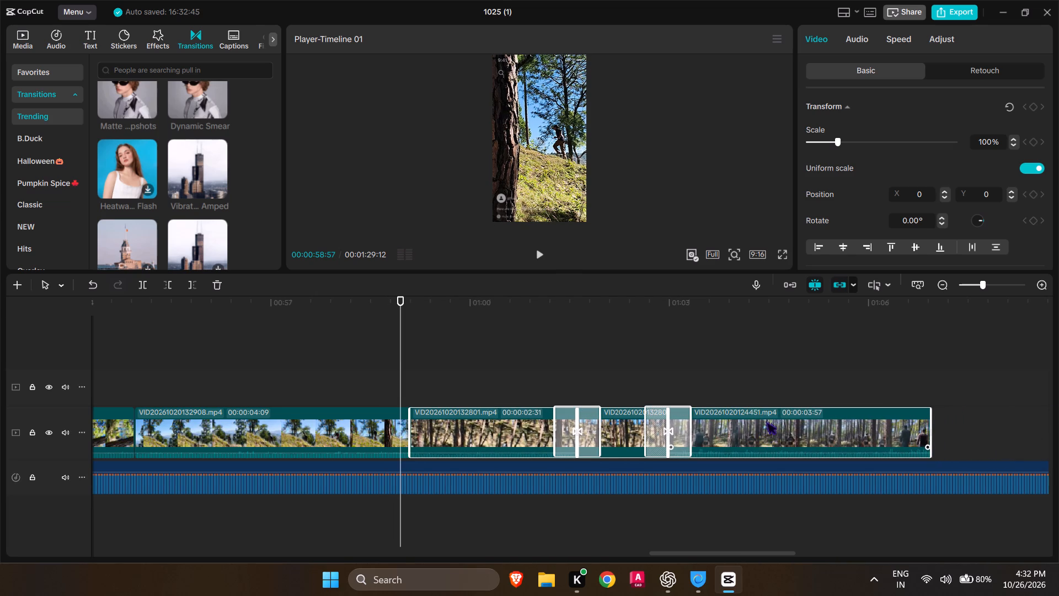
Move the 3:25 VID20261020124451.mp4 clip earlier to start directly after the 3:57 clip of the same footage, near 1:07.
key(space)
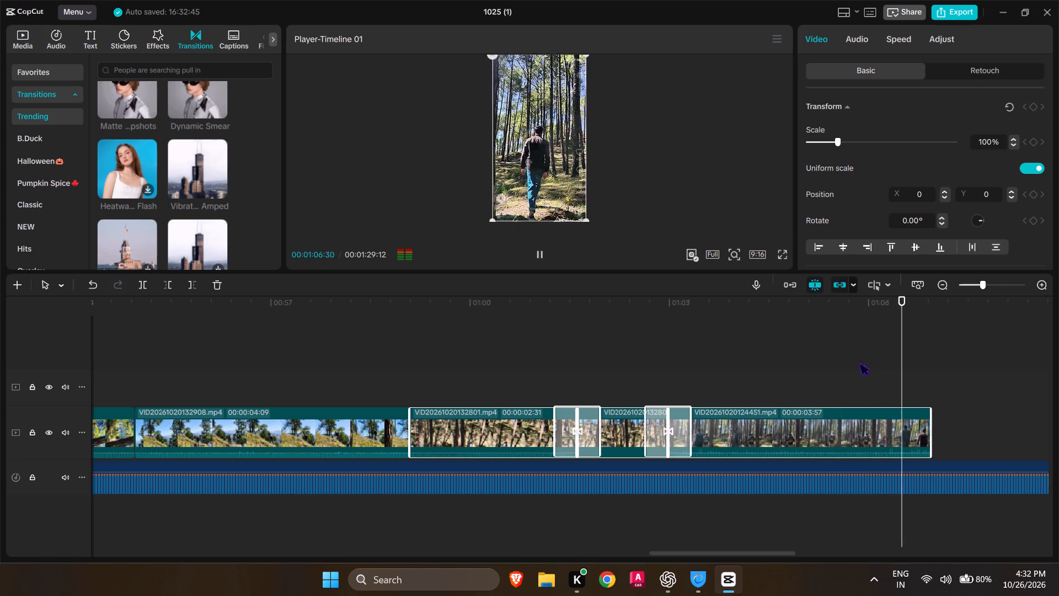
scroll(856, 359, left, 2)
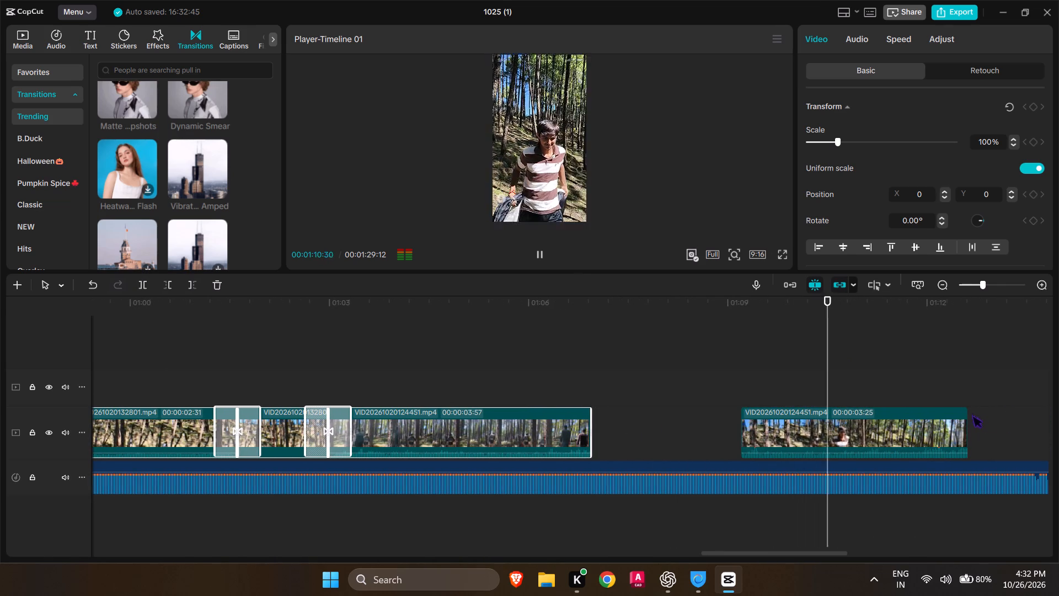
drag(1011, 418, 760, 441)
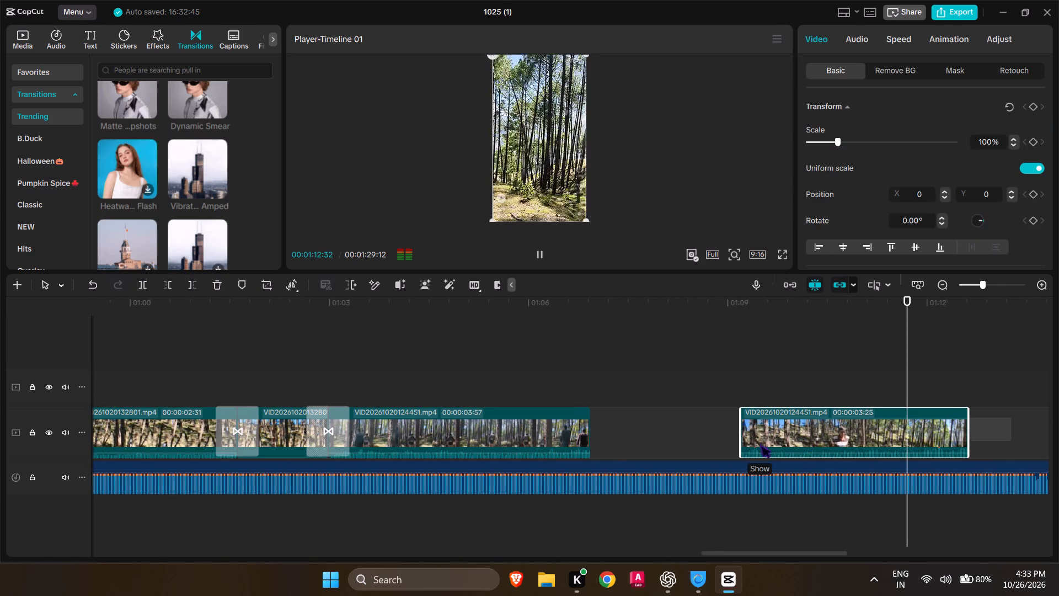
drag(760, 441, 760, 441)
drag(827, 441, 675, 449)
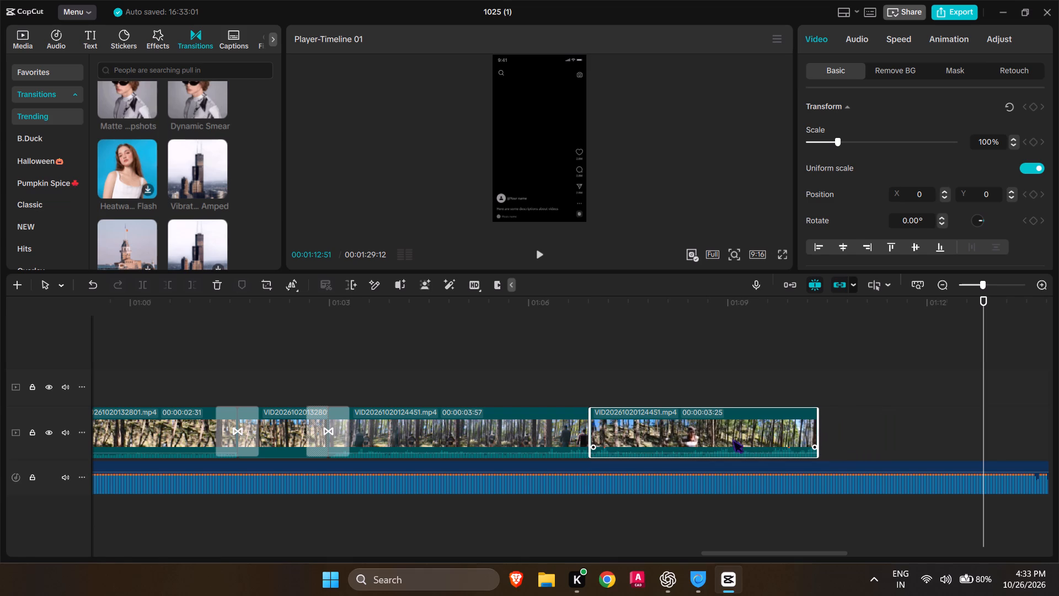
Move the 4:06 VID20261020124451.mp4 clip and VID20261020125419.mp4, with their transition, against the end of the 3:25 clip on the main track.
key(space)
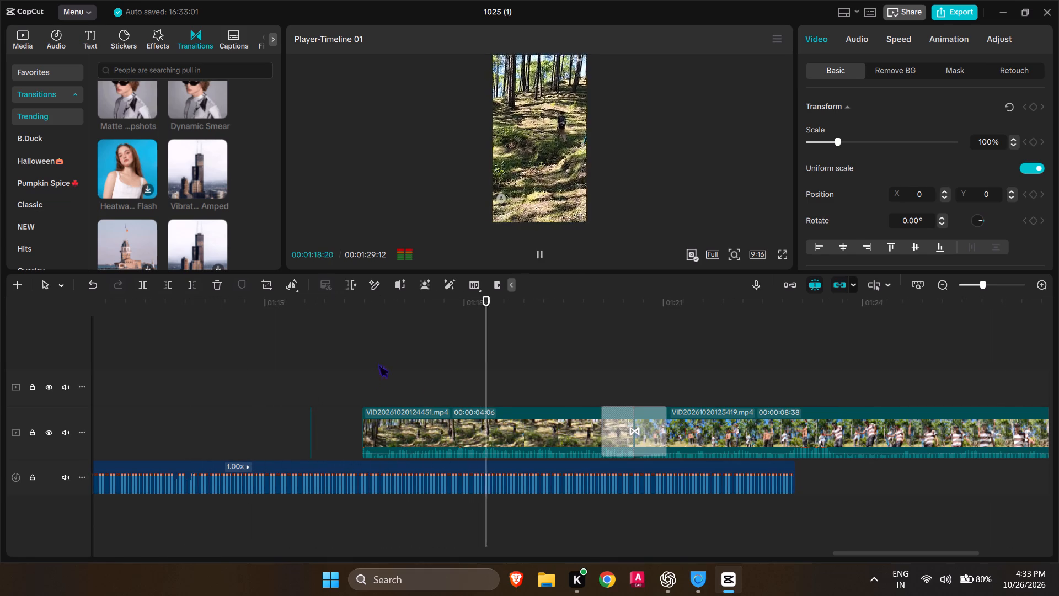
drag(386, 345, 1057, 448)
drag(867, 439, 819, 439)
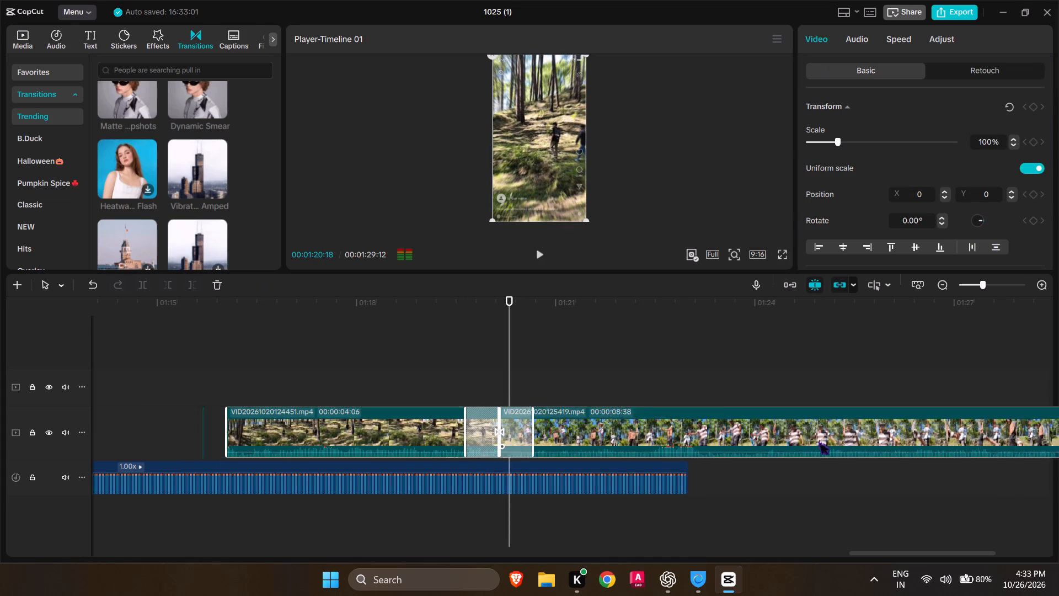
drag(819, 439, 527, 456)
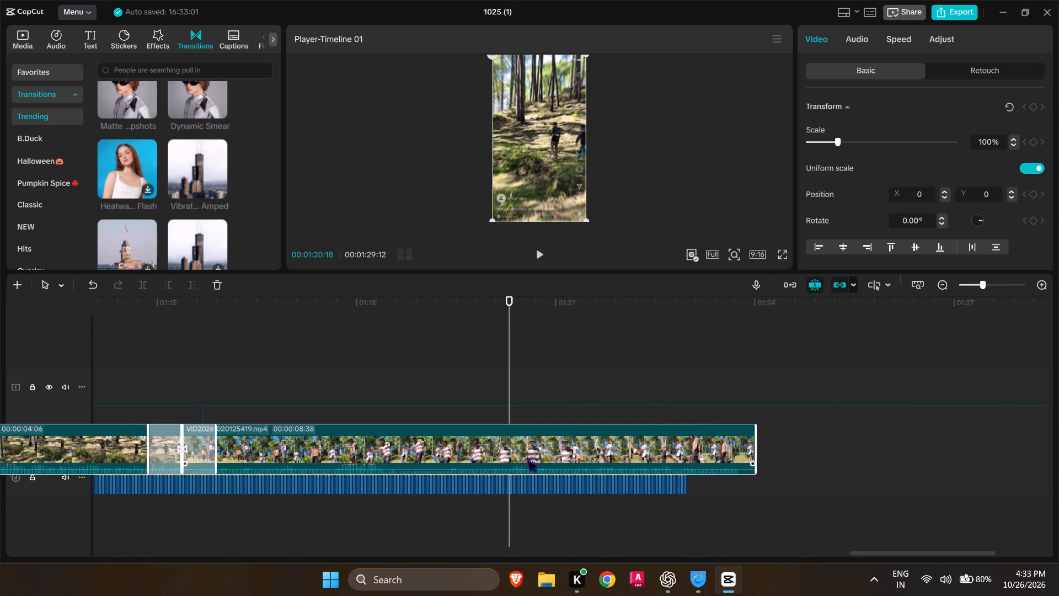
drag(527, 456, 573, 447)
scroll(403, 440, down, 1)
scroll(371, 439, up, 1)
scroll(371, 439, down, 1)
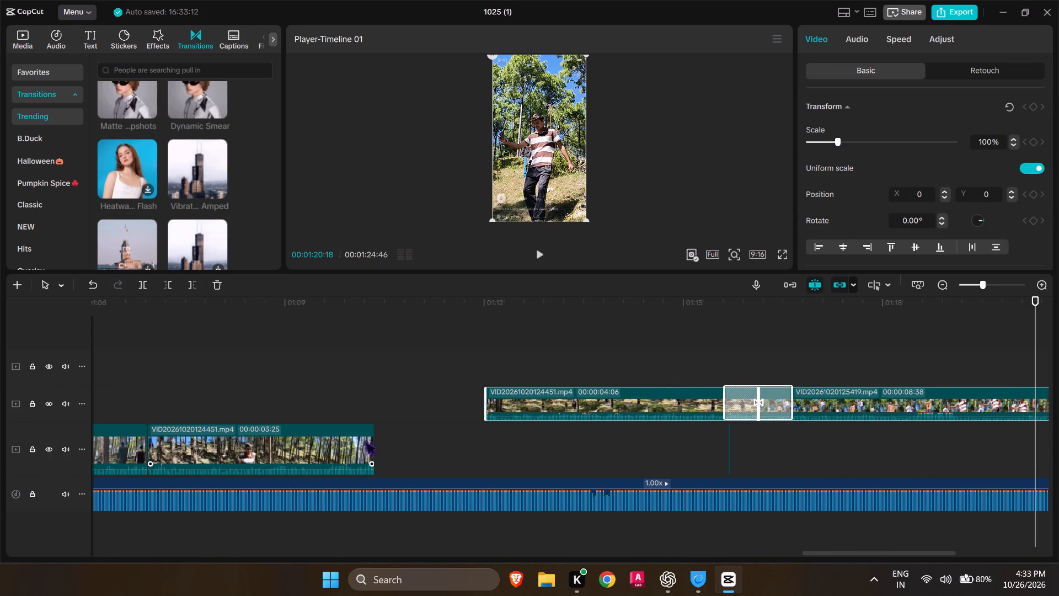
scroll(365, 438, down, 1)
drag(484, 347, 1006, 438)
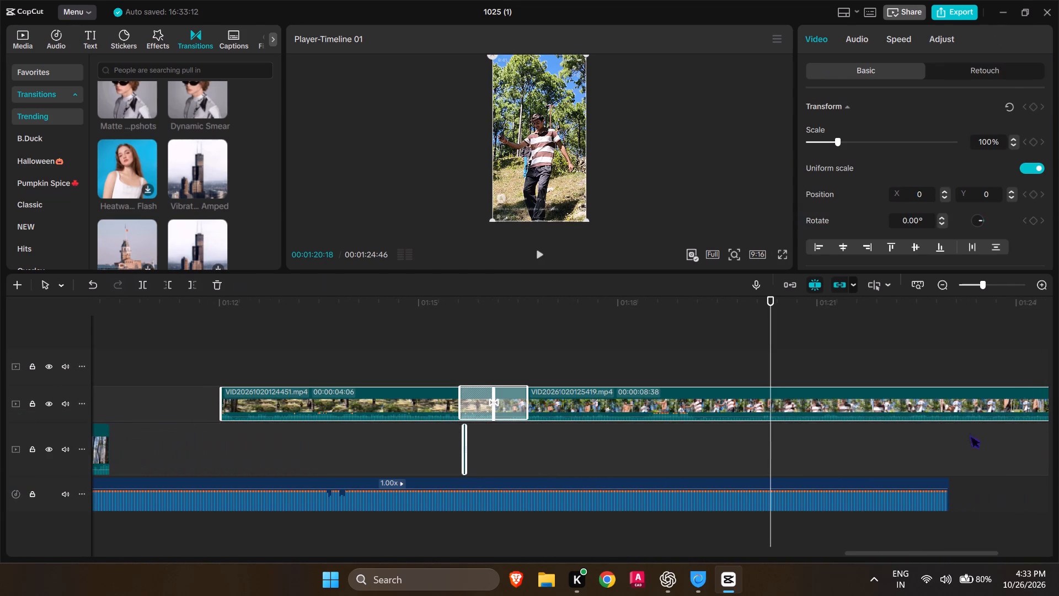
drag(739, 414, 625, 455)
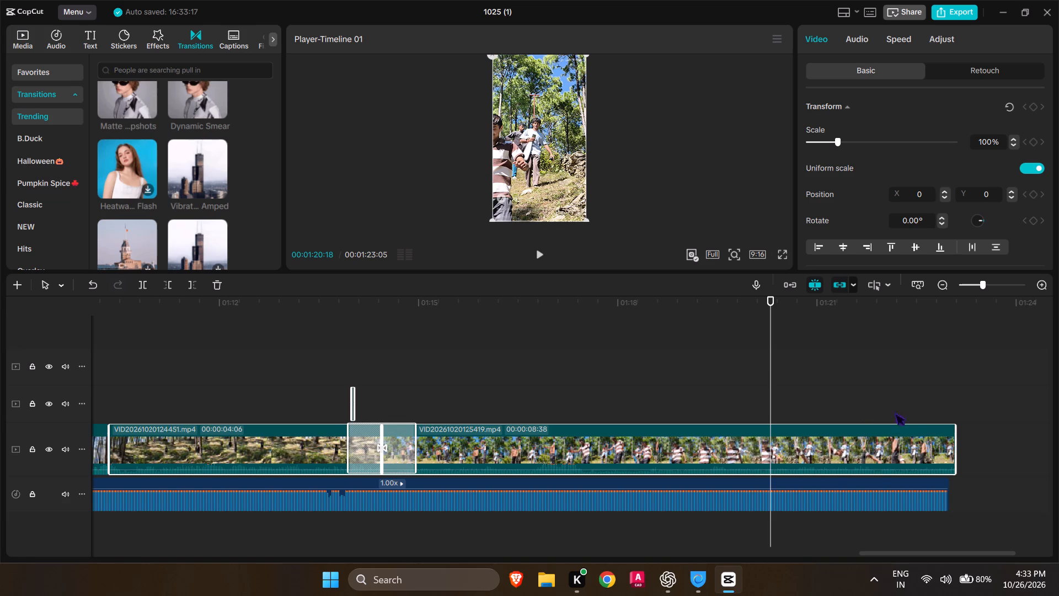
Extend the tiny VID20261020124451.mp4 sliver on the upper video track at 1:14 to a length of 2:23 and scrub through its footage.
scroll(888, 402, right, 1)
click(721, 385)
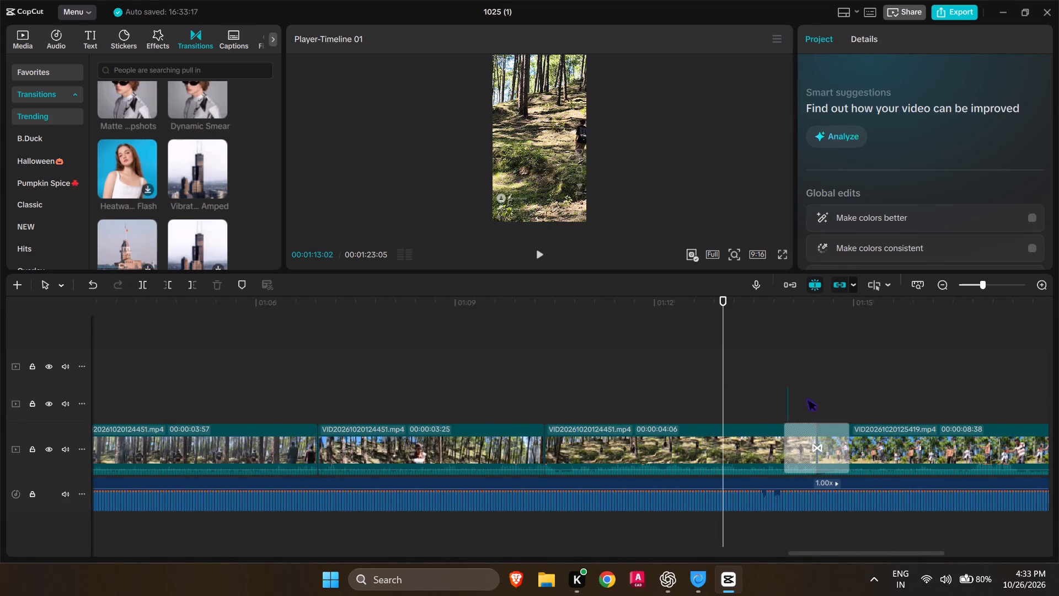
click(790, 402)
click(788, 403)
drag(787, 403, 801, 406)
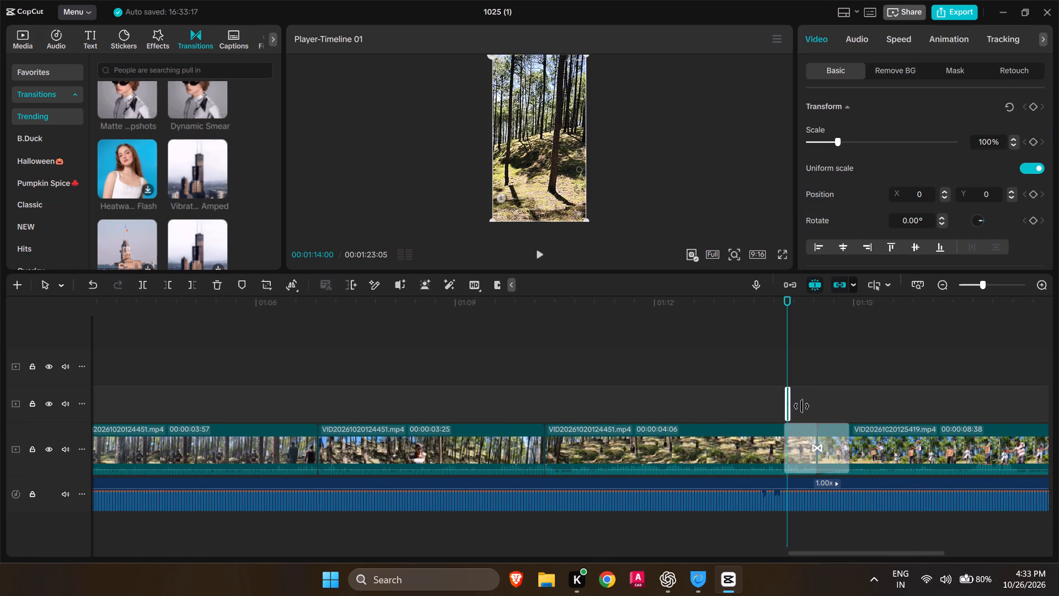
drag(801, 406, 803, 406)
drag(790, 409, 831, 408)
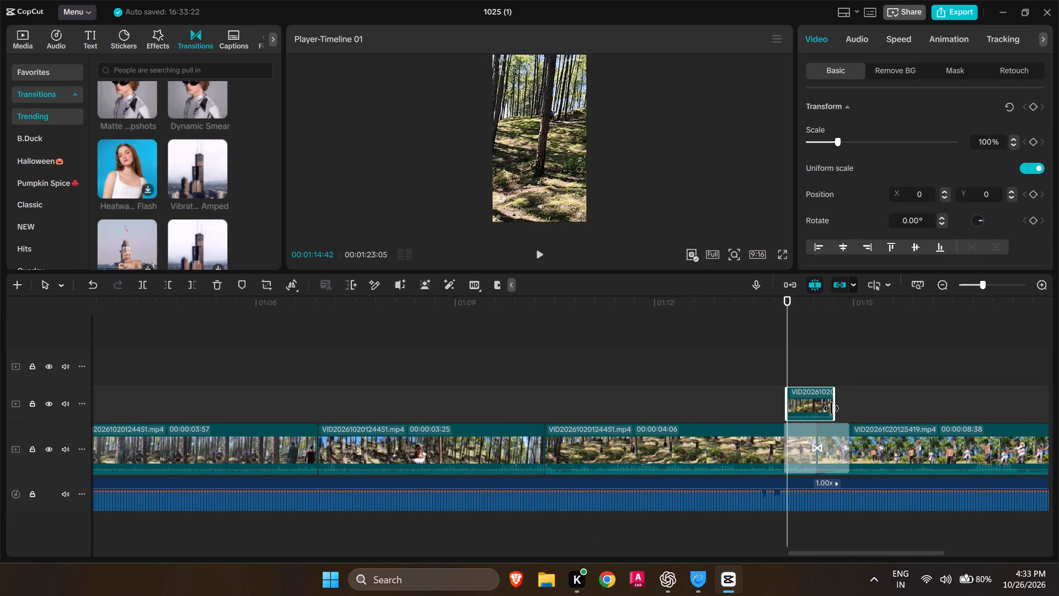
drag(831, 408, 943, 415)
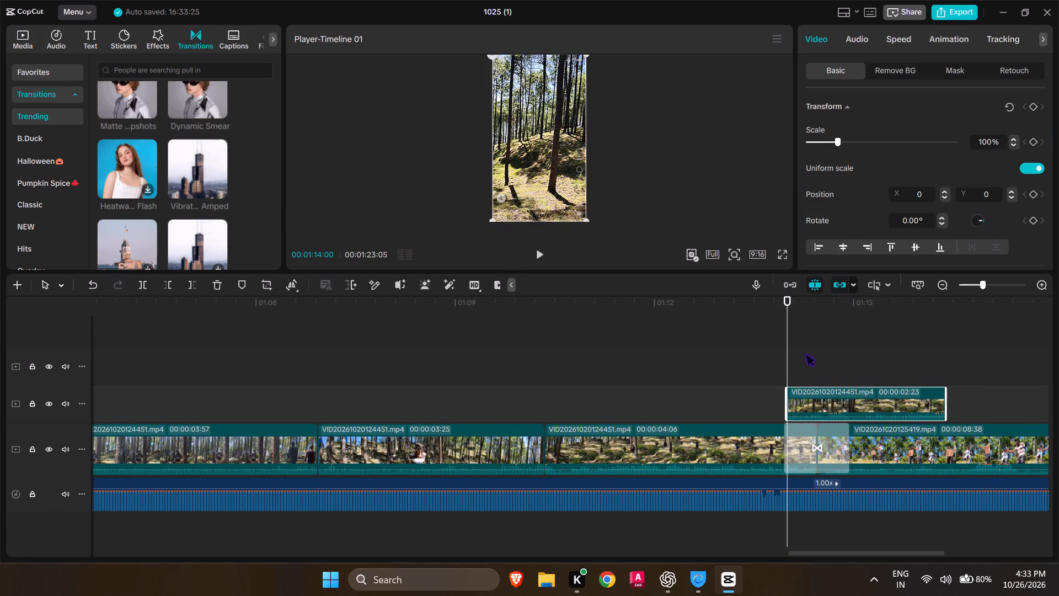
drag(790, 348, 855, 361)
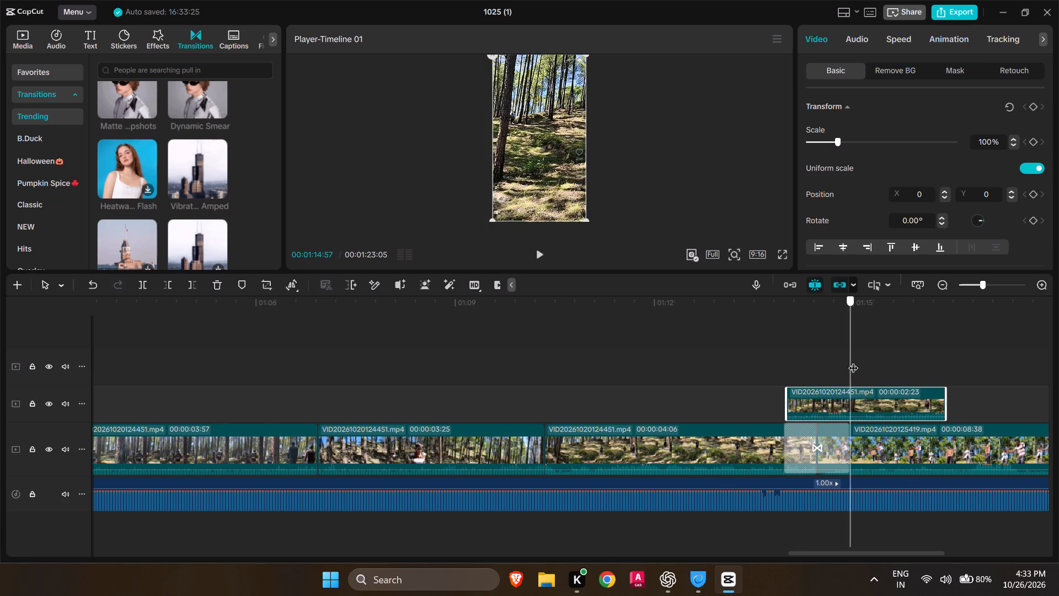
drag(855, 361, 827, 393)
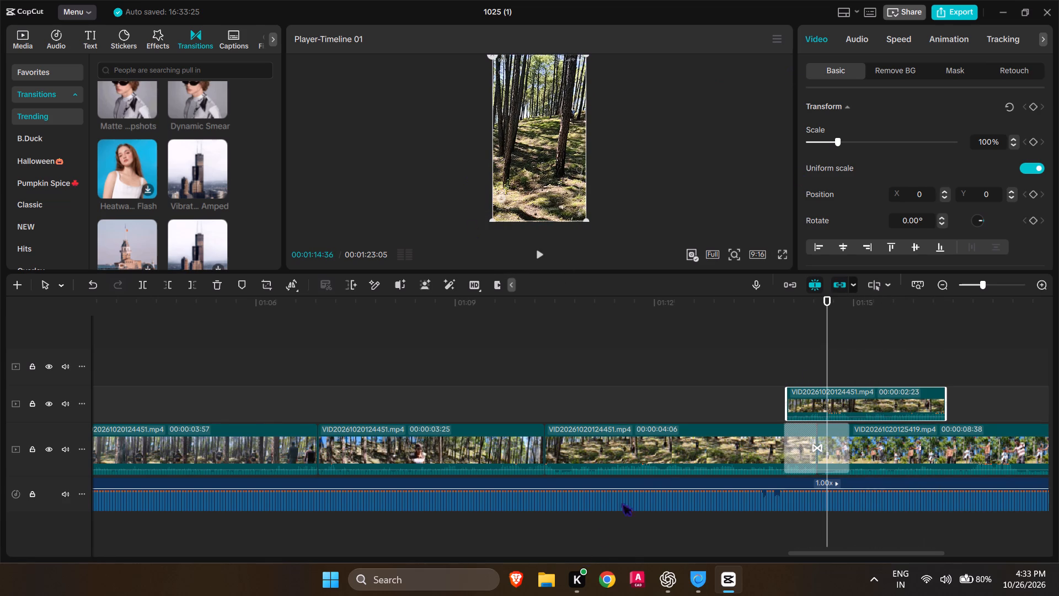